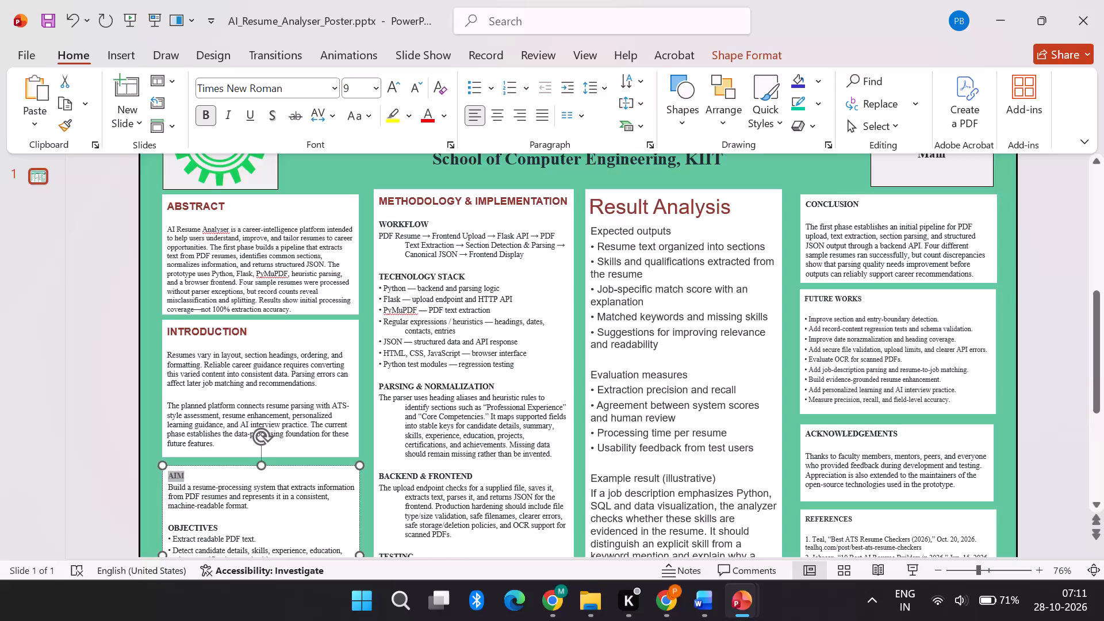
Copy the INTRODUCTION heading's formatting onto the AIM heading with Format Painter.
{"action": "double_click", "coordinate": [228, 333]}
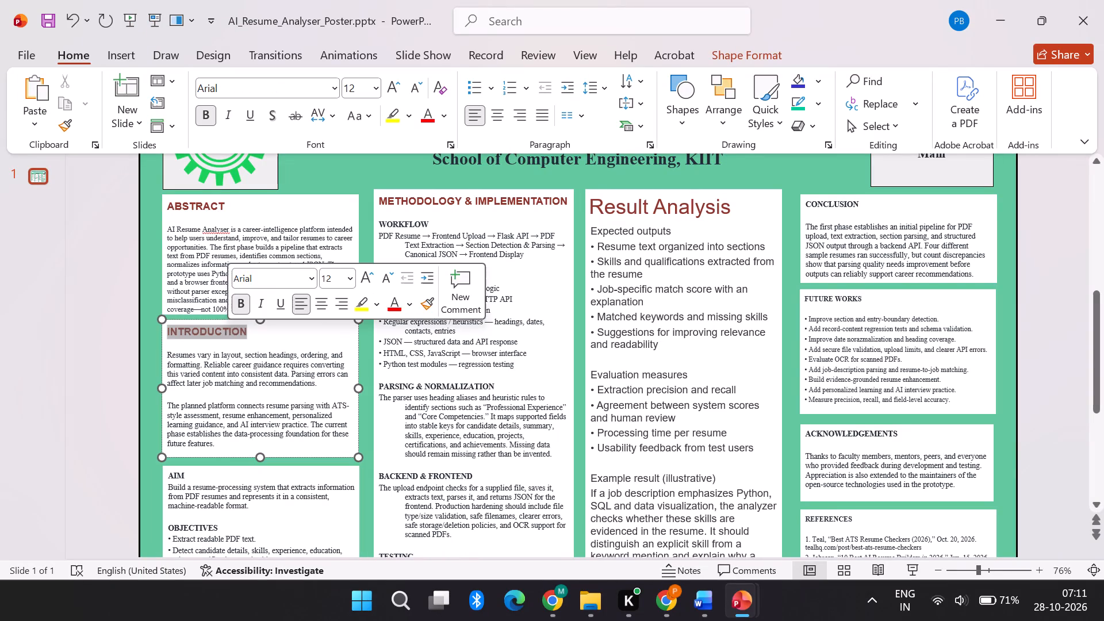
{"action": "left_click", "coordinate": [70, 123]}
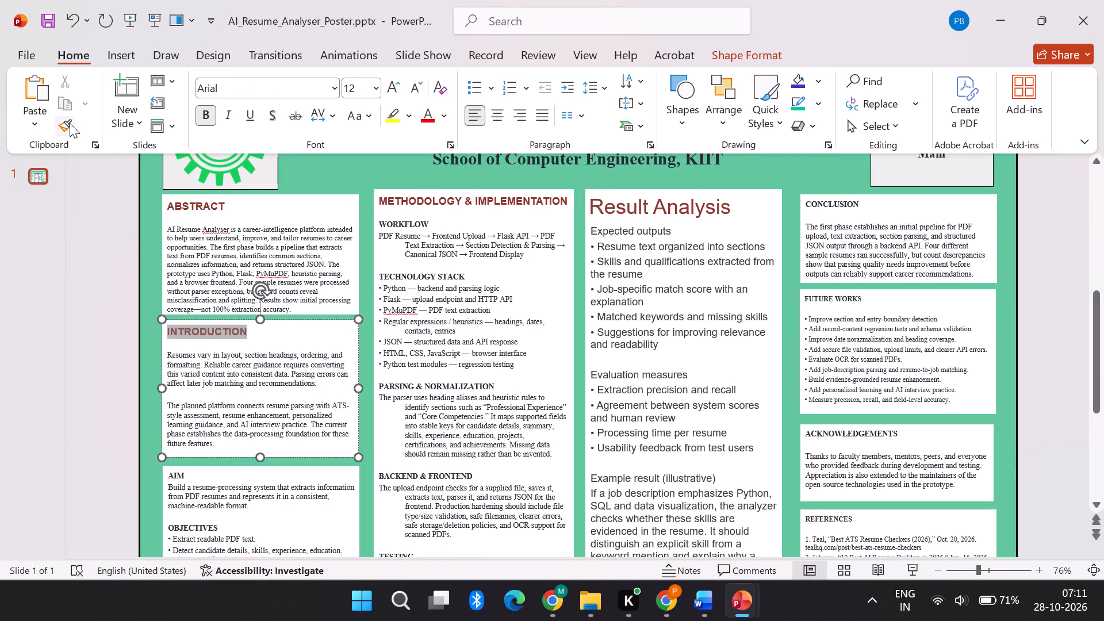
{"action": "left_click_drag", "start_coordinate": [189, 476], "coordinate": [168, 480], "text": "ctrl"}
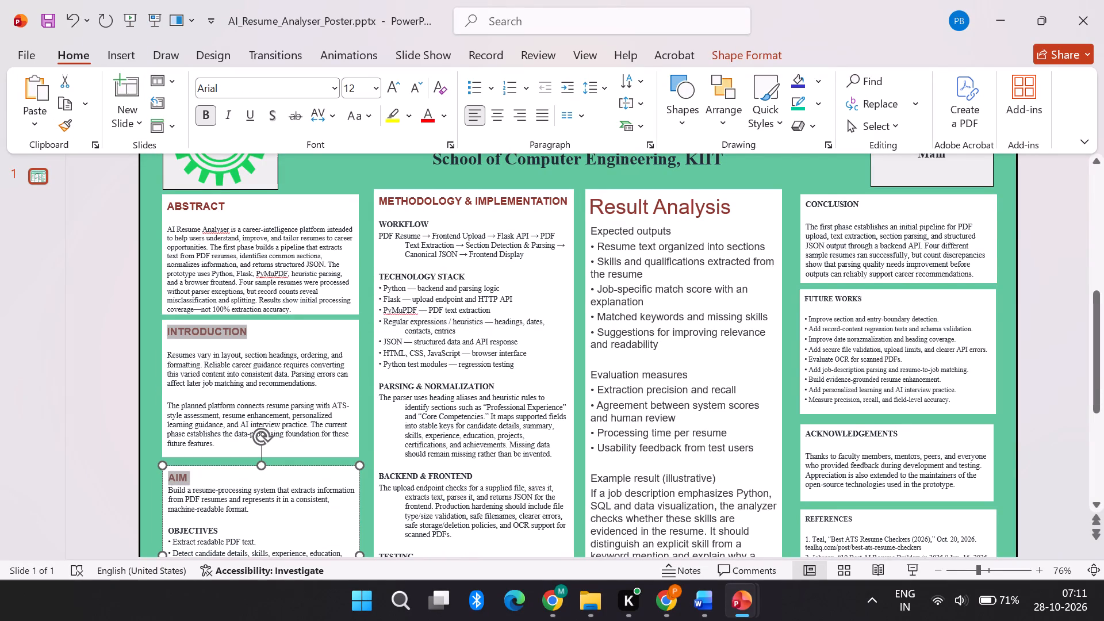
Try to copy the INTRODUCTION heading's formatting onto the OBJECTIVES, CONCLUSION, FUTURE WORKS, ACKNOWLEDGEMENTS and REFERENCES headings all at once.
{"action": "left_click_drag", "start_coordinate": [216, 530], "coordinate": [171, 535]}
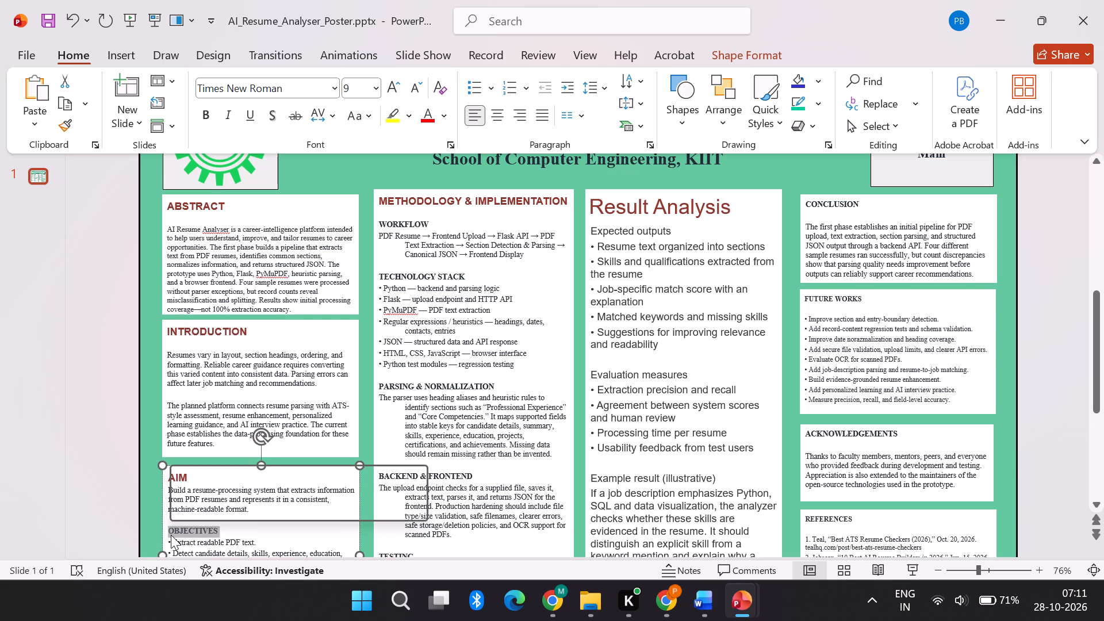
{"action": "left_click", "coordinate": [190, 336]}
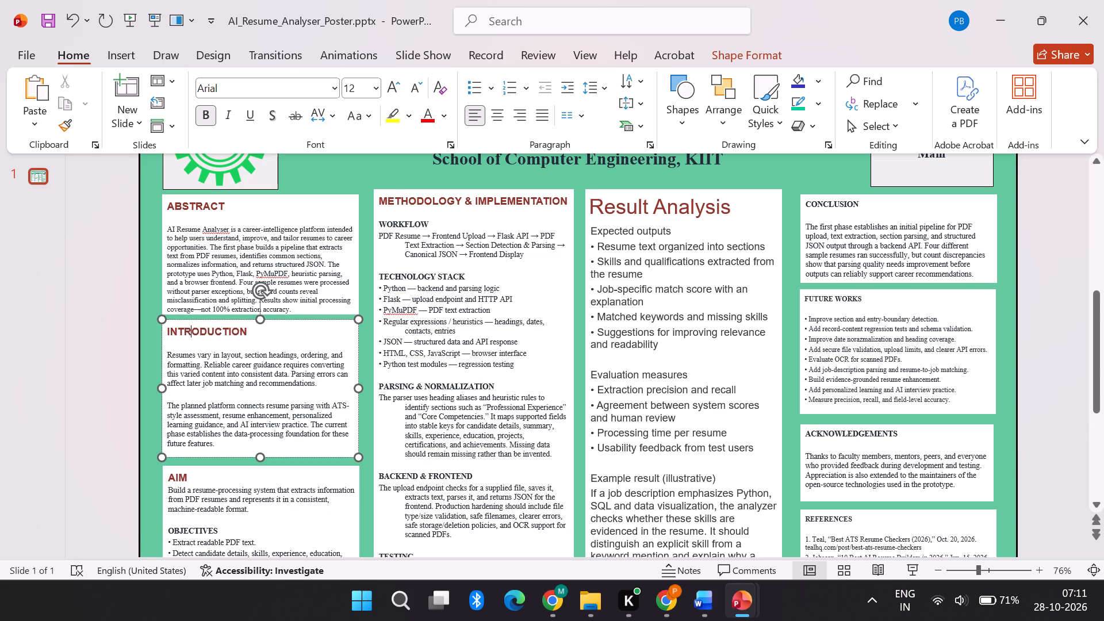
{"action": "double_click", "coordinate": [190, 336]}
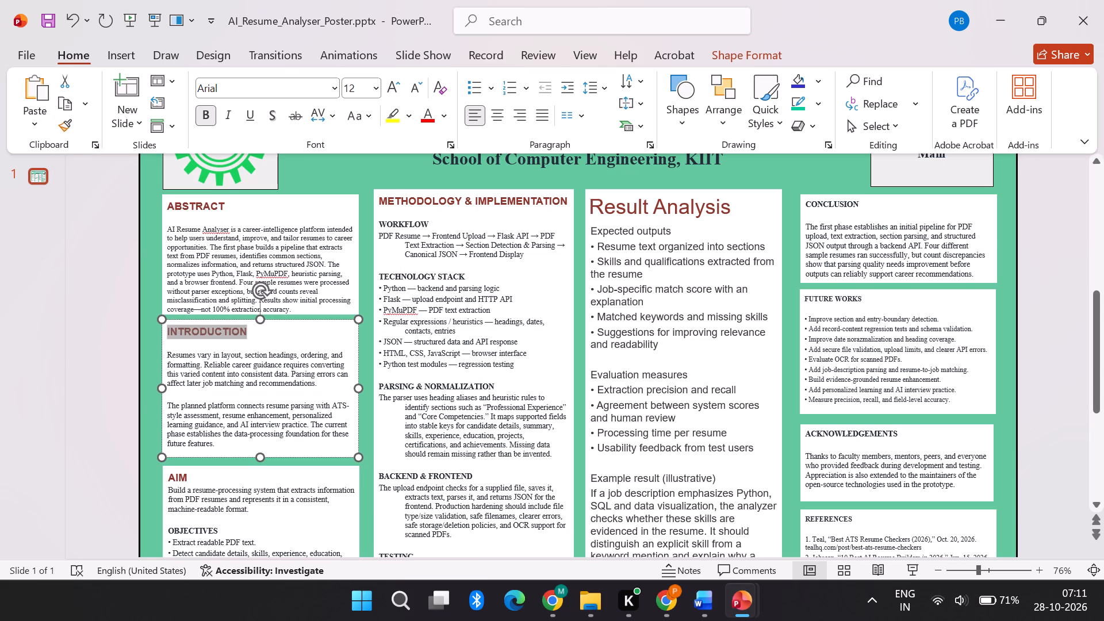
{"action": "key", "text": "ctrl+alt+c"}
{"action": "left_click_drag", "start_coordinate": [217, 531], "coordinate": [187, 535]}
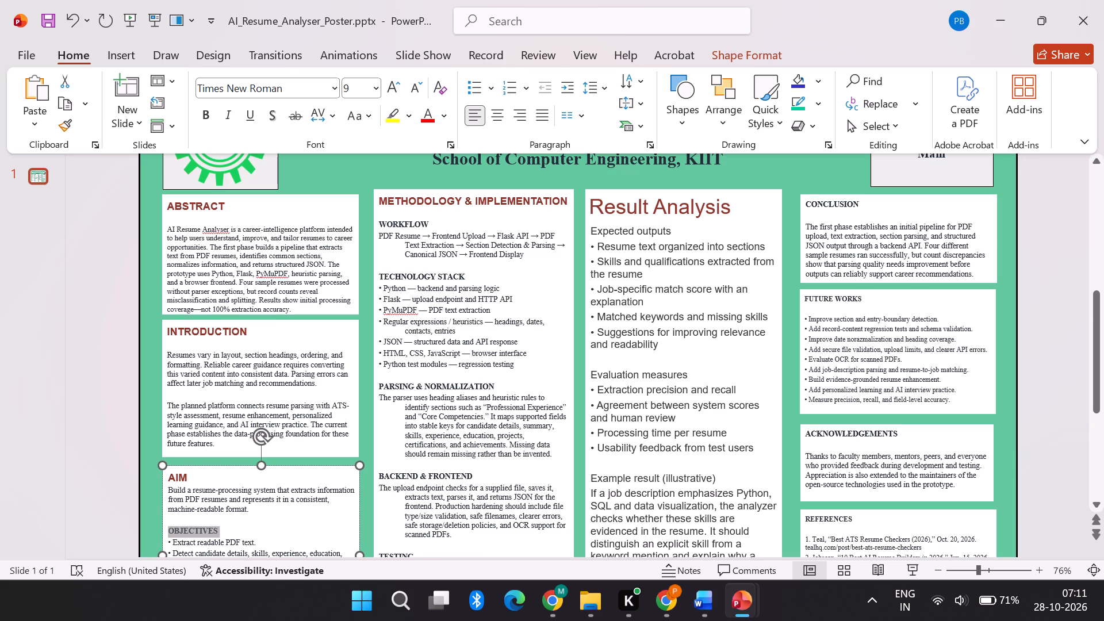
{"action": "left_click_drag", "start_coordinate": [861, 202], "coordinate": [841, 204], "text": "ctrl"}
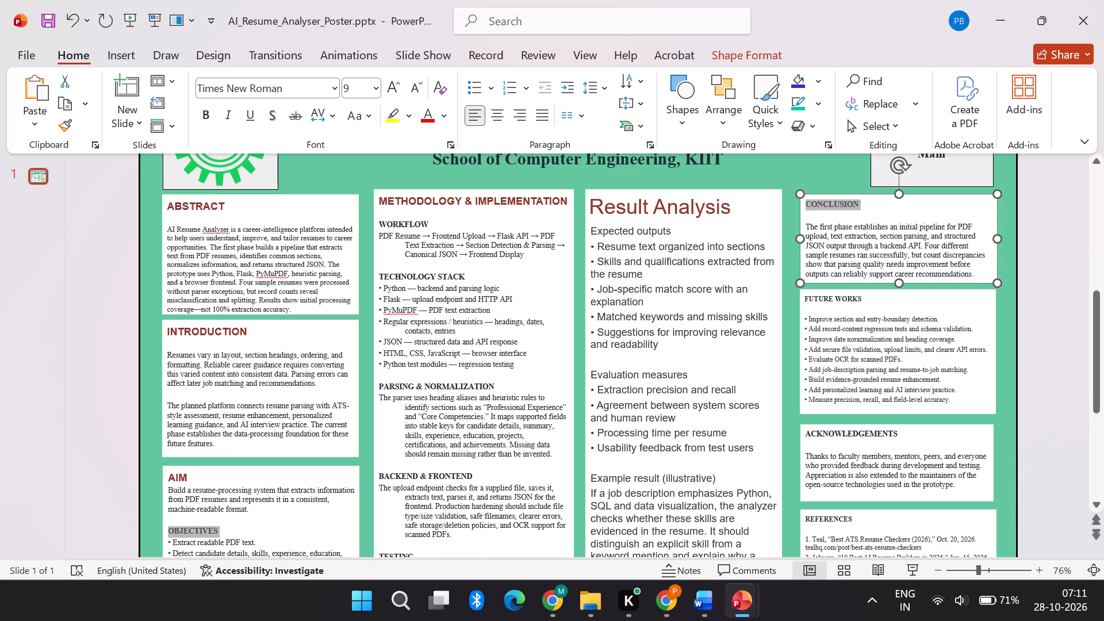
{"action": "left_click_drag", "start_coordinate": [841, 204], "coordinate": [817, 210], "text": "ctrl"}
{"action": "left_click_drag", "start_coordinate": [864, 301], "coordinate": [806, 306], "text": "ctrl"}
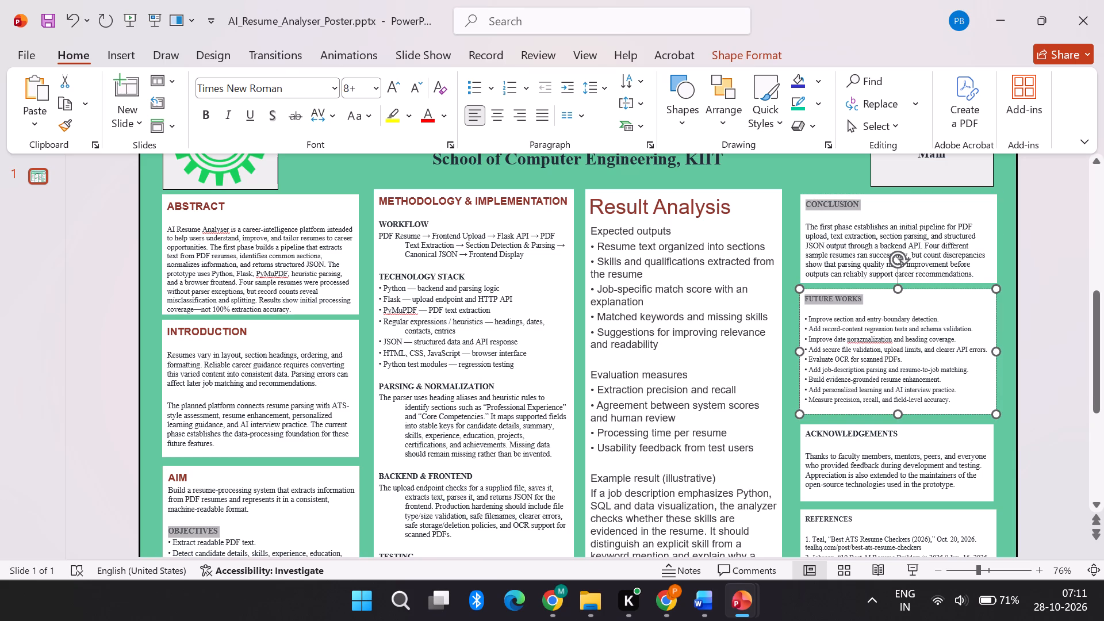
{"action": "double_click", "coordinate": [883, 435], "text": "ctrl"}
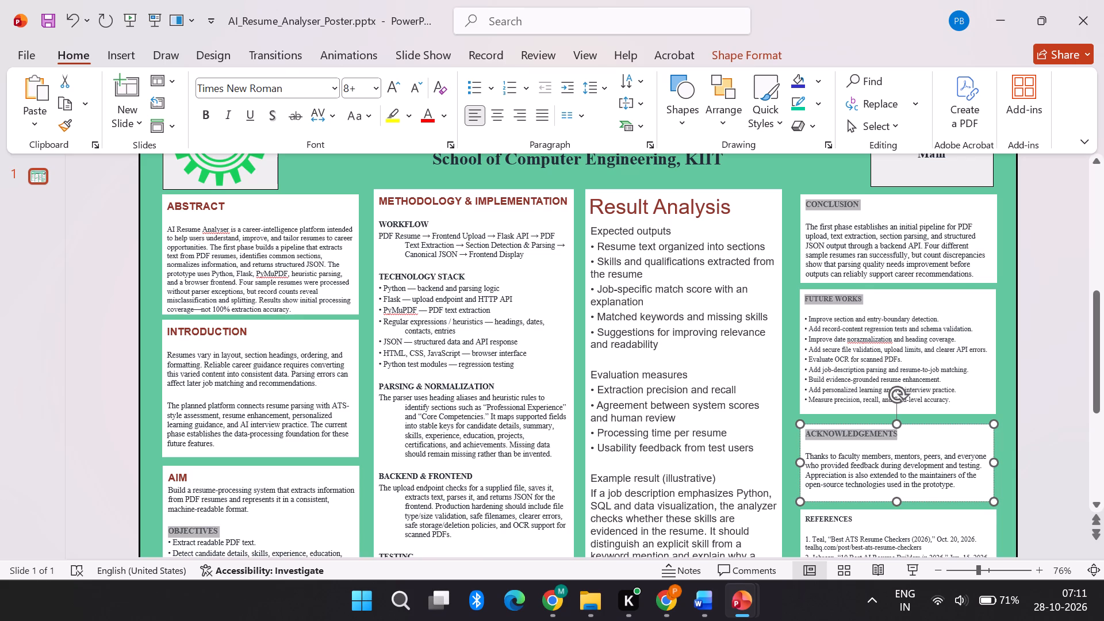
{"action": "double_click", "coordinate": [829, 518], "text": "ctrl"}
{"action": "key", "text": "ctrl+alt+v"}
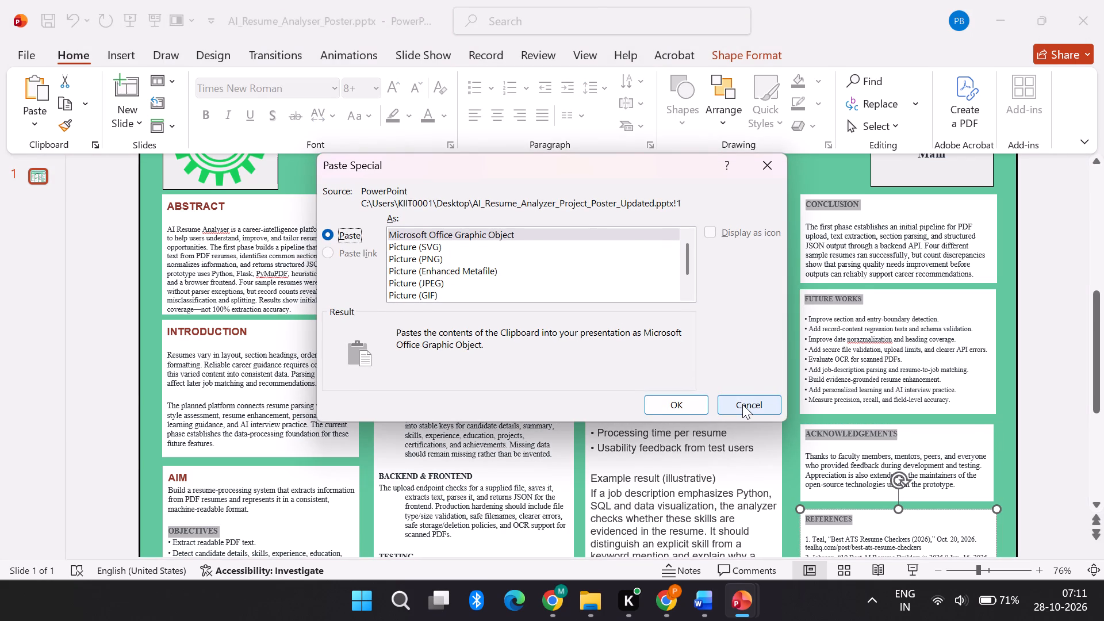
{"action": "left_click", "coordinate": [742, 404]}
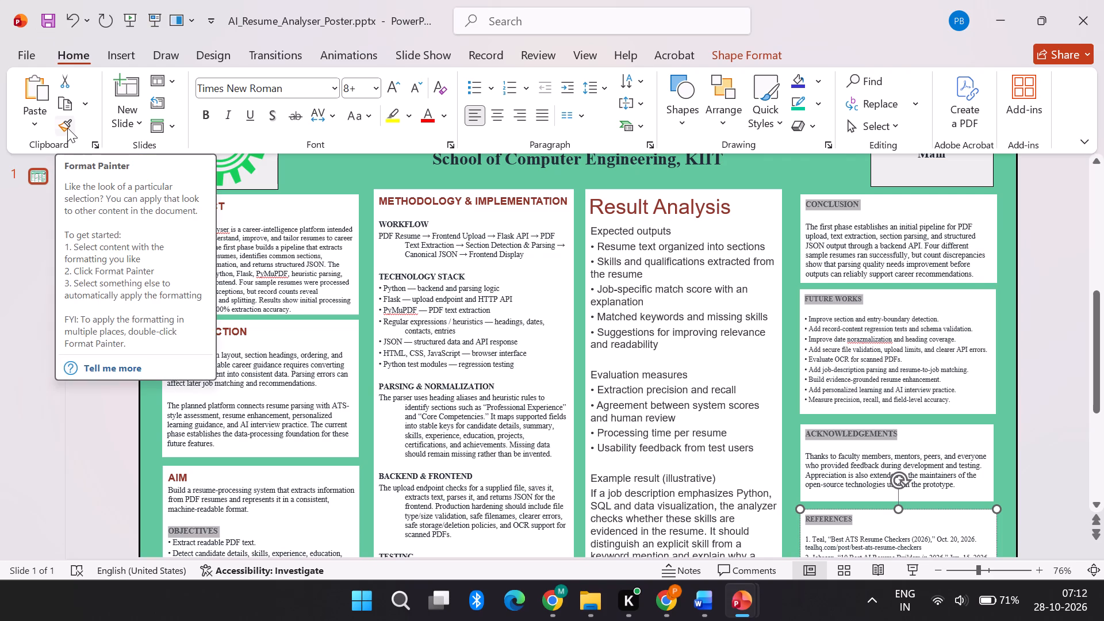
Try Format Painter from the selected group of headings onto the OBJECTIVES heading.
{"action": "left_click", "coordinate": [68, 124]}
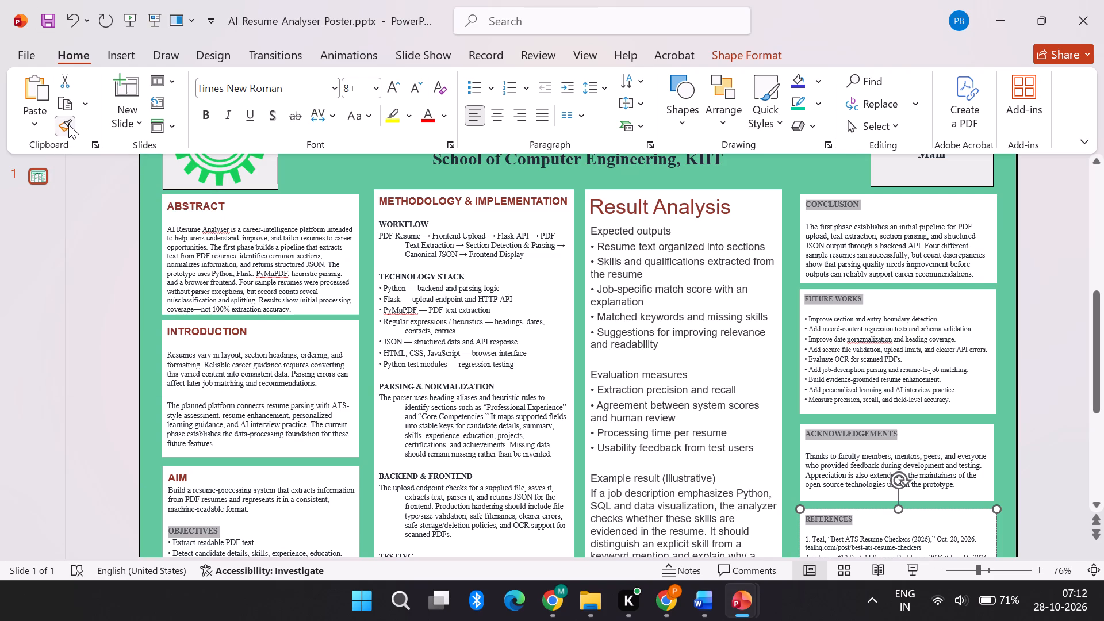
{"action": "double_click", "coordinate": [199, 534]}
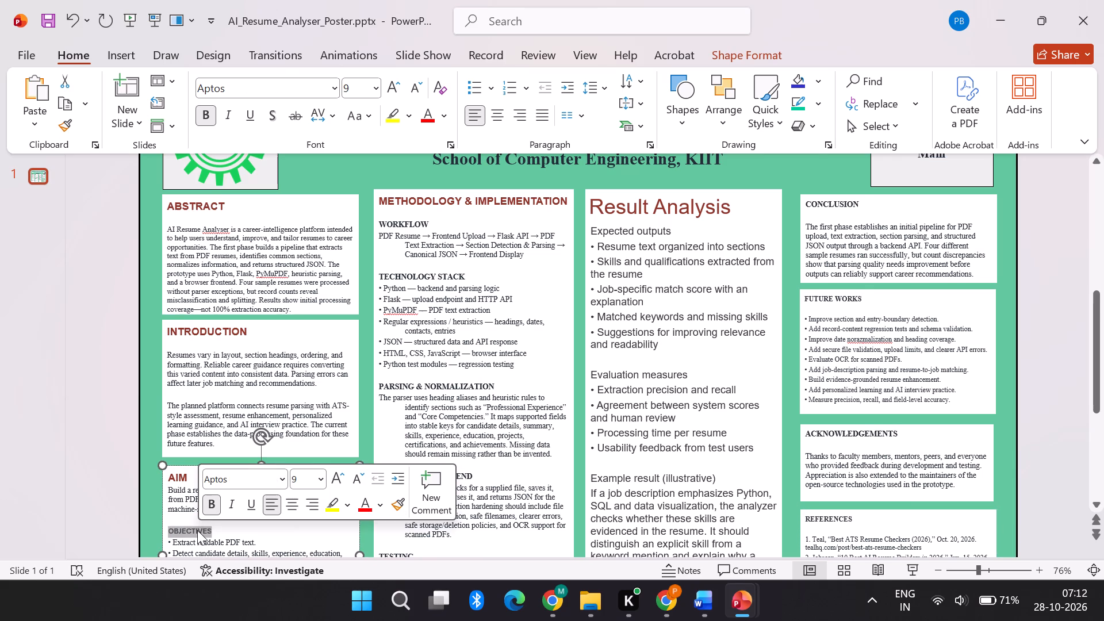
Copy the AIM heading's formatting onto the OBJECTIVES heading with Format Painter.
{"action": "double_click", "coordinate": [172, 482]}
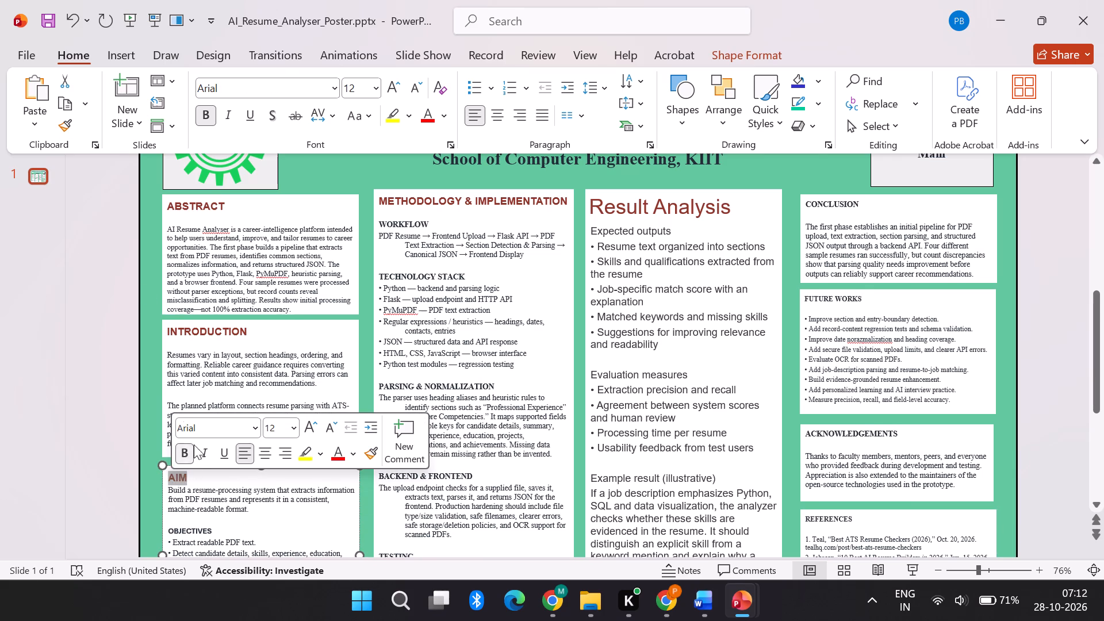
{"action": "left_click", "coordinate": [63, 128]}
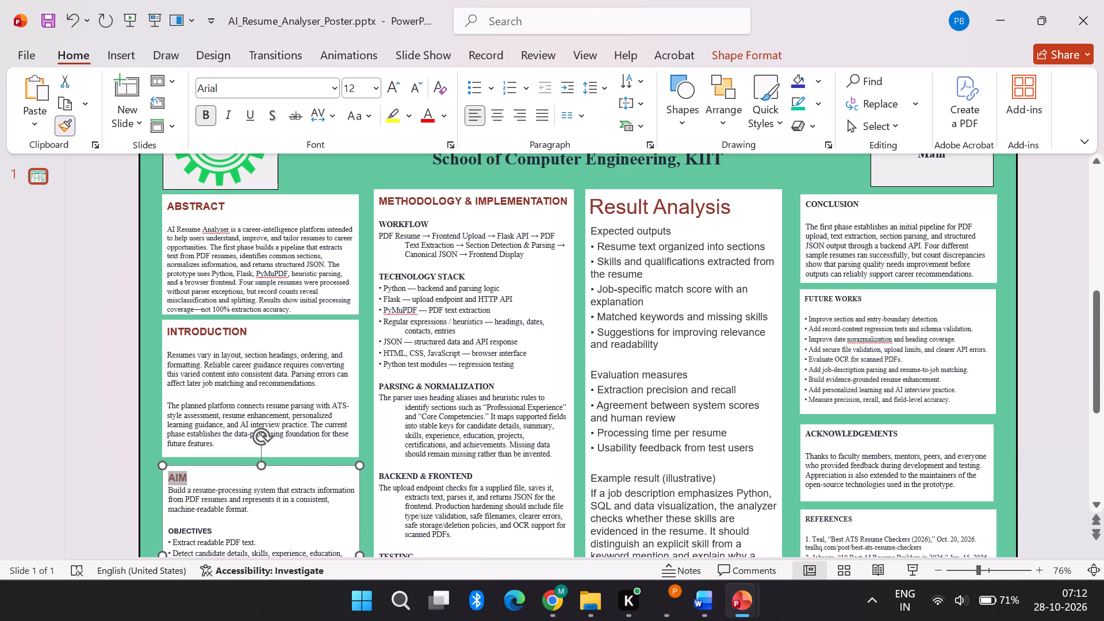
{"action": "double_click", "coordinate": [182, 532]}
Switch to AI_Resume_Analyzer_Project_Poster_Updated.pptx and examine its section headings, text and layout.
{"action": "scroll", "coordinate": [497, 449], "scroll_direction": "down", "scroll_amount": 2}
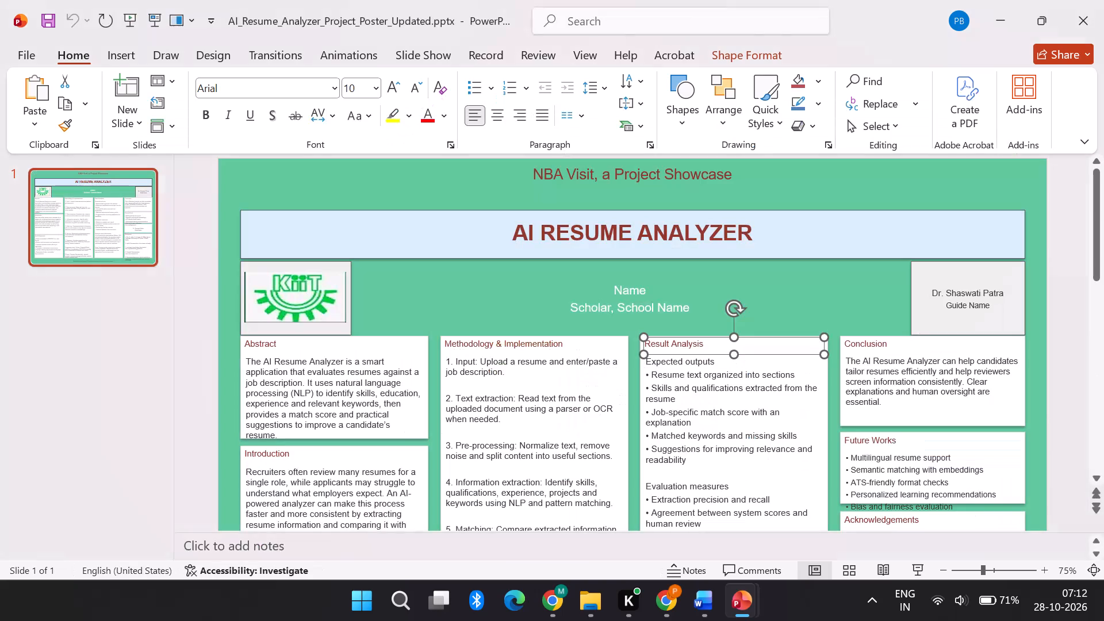
{"action": "scroll", "coordinate": [497, 449], "scroll_direction": "down", "scroll_amount": 6}
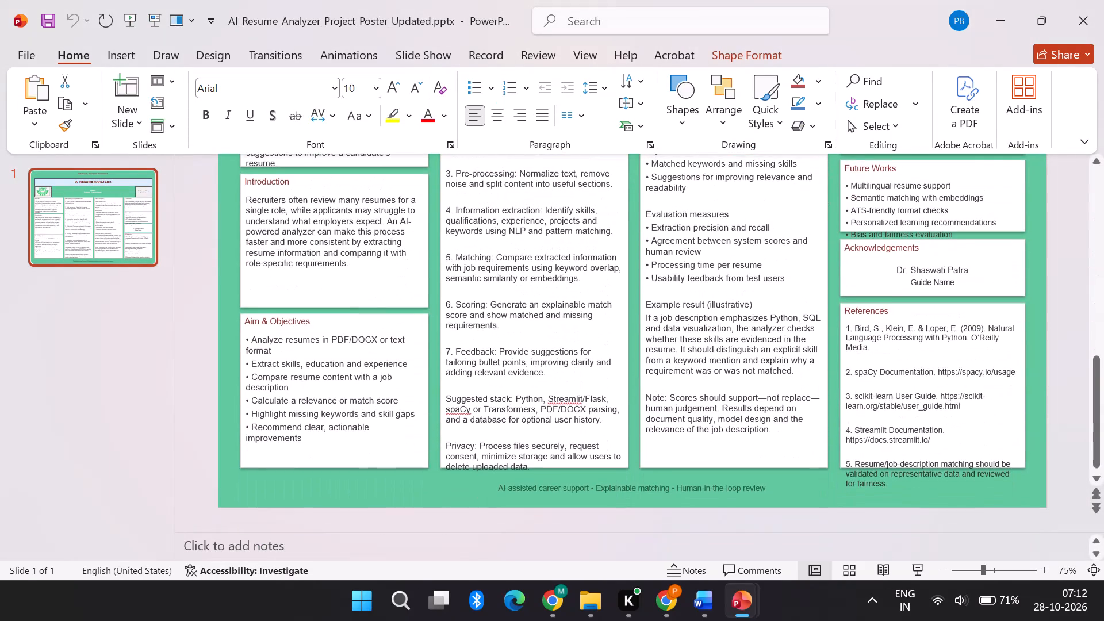
{"action": "scroll", "coordinate": [497, 449], "scroll_direction": "up", "scroll_amount": 1}
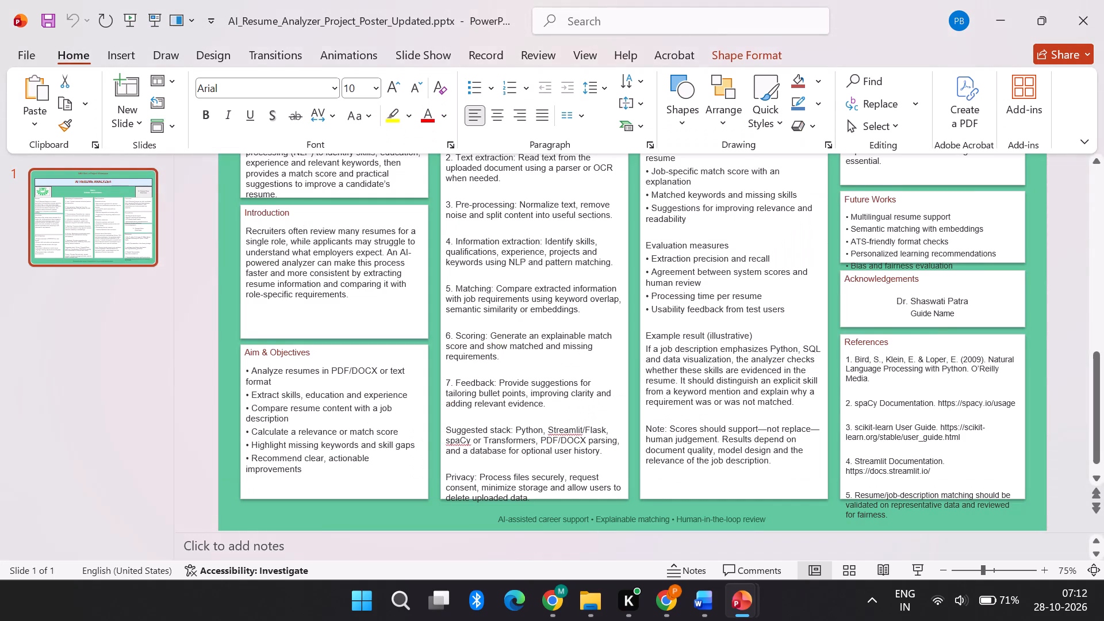
{"action": "scroll", "coordinate": [497, 449], "scroll_direction": "up", "scroll_amount": 1}
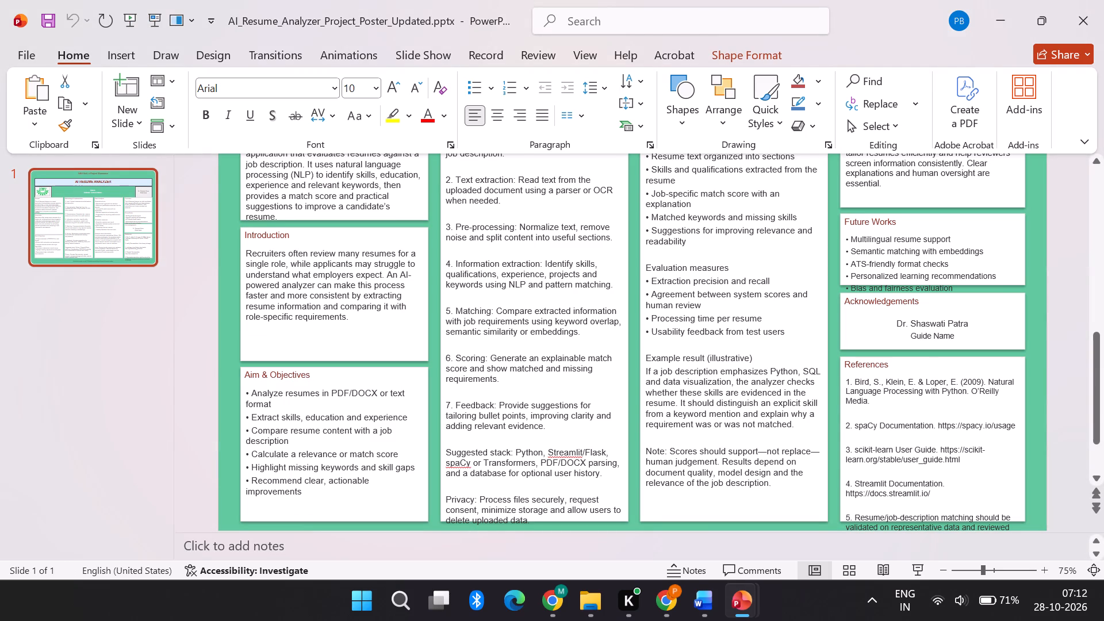
{"action": "scroll", "coordinate": [321, 450], "scroll_direction": "up", "scroll_amount": 1}
{"action": "scroll", "coordinate": [321, 450], "scroll_direction": "down", "scroll_amount": 1}
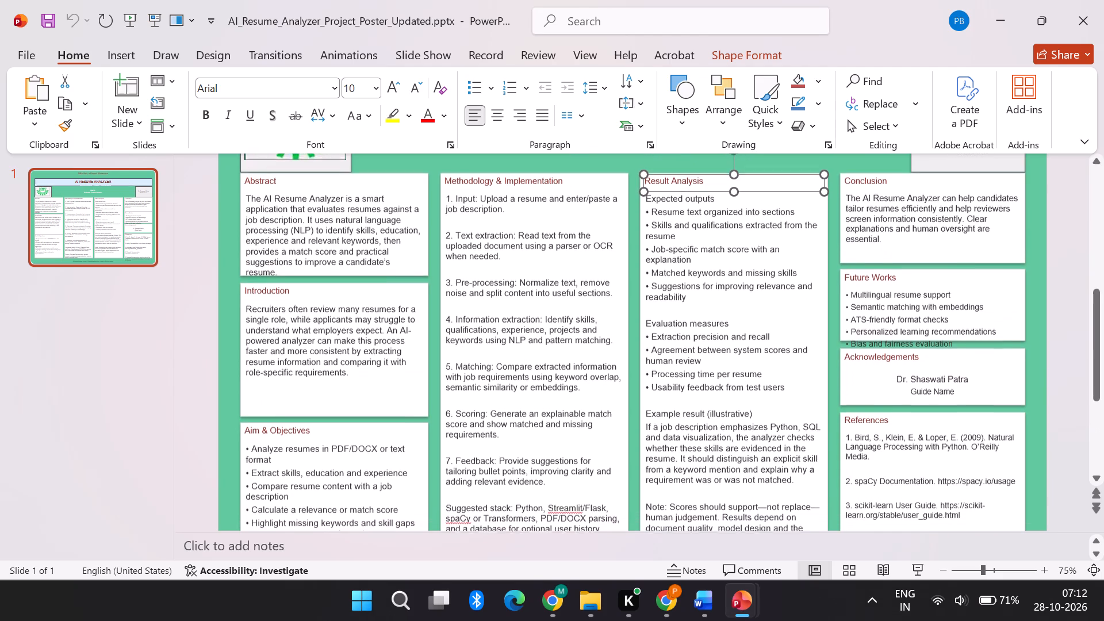
{"action": "scroll", "coordinate": [321, 450], "scroll_direction": "down", "scroll_amount": 1}
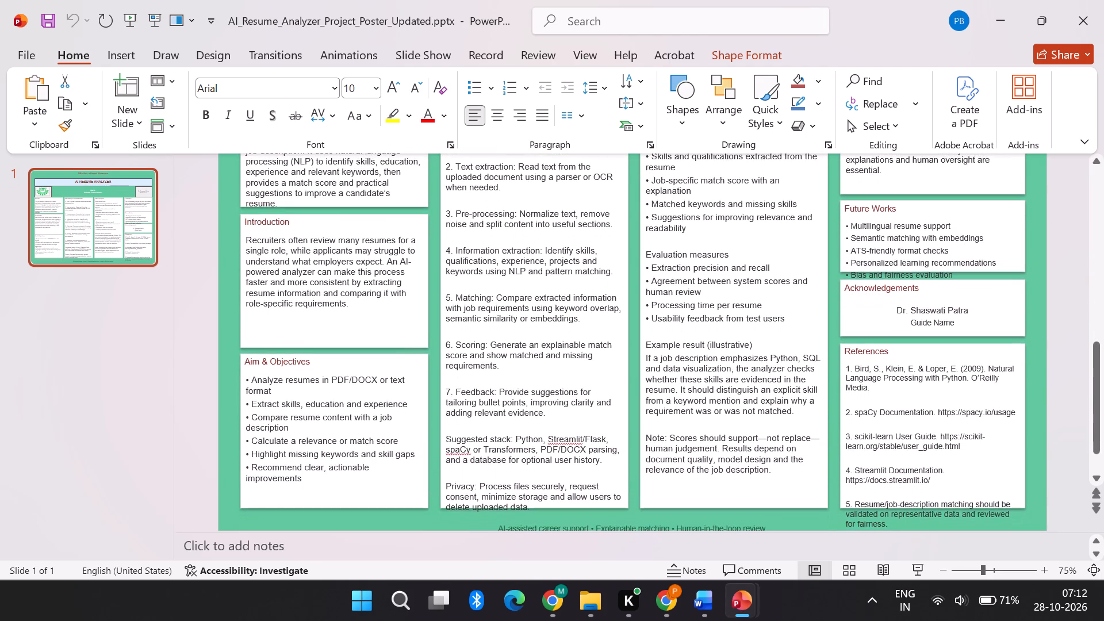
{"action": "scroll", "coordinate": [321, 450], "scroll_direction": "up", "scroll_amount": 1}
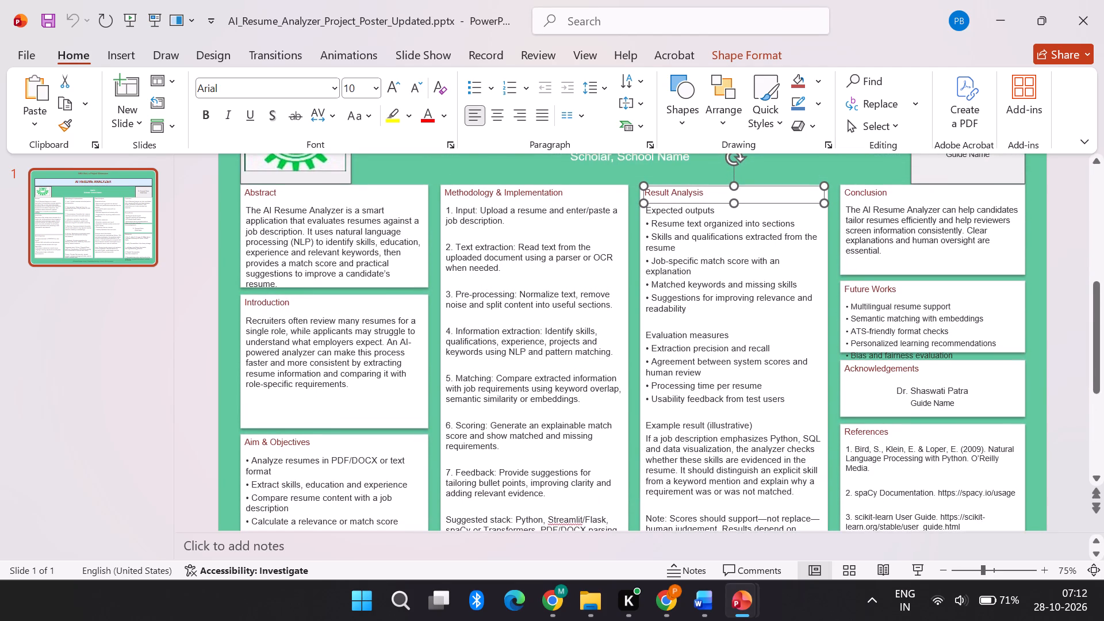
{"action": "scroll", "coordinate": [321, 450], "scroll_direction": "up", "scroll_amount": 1}
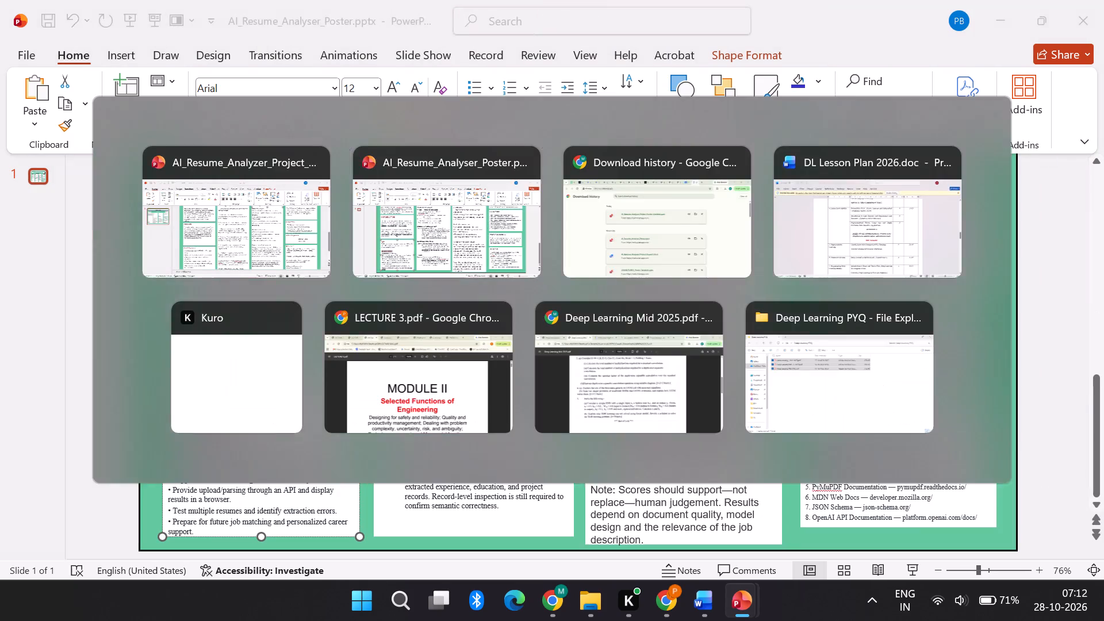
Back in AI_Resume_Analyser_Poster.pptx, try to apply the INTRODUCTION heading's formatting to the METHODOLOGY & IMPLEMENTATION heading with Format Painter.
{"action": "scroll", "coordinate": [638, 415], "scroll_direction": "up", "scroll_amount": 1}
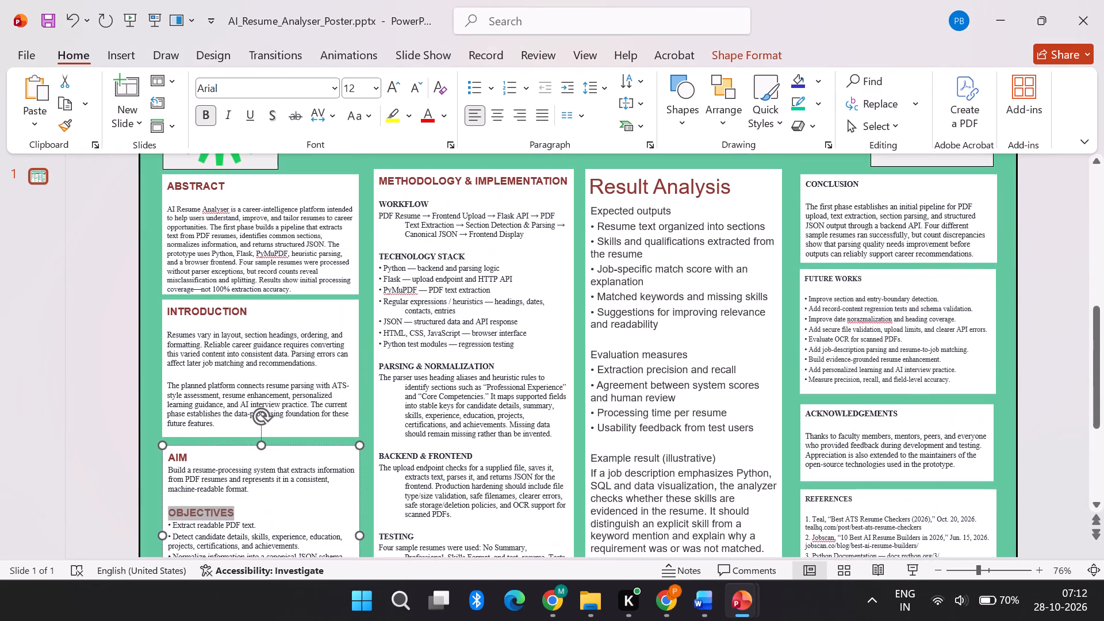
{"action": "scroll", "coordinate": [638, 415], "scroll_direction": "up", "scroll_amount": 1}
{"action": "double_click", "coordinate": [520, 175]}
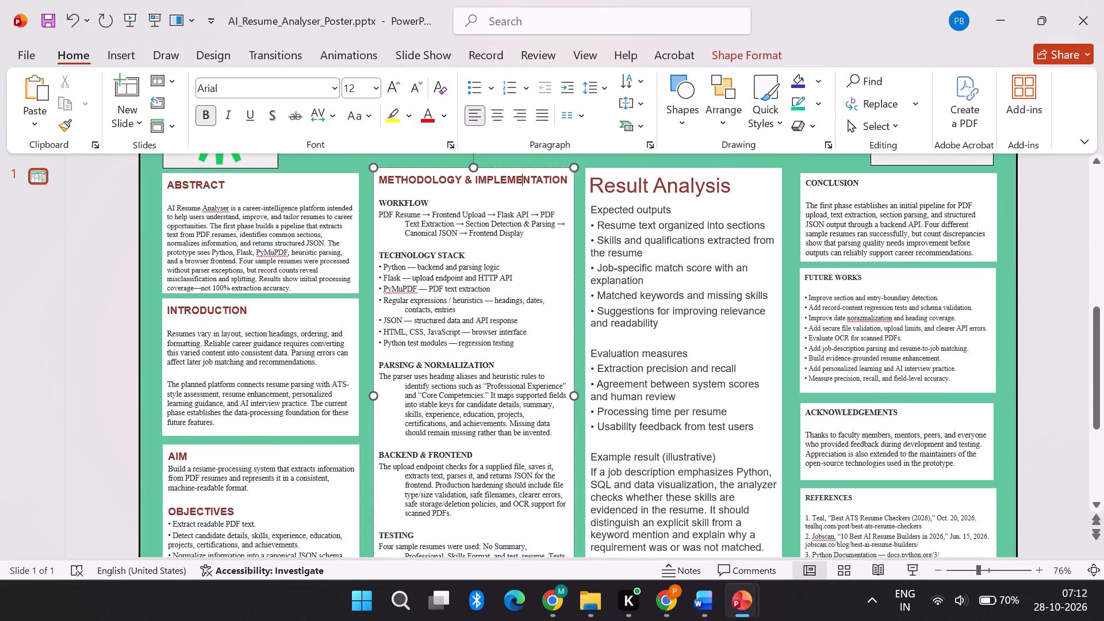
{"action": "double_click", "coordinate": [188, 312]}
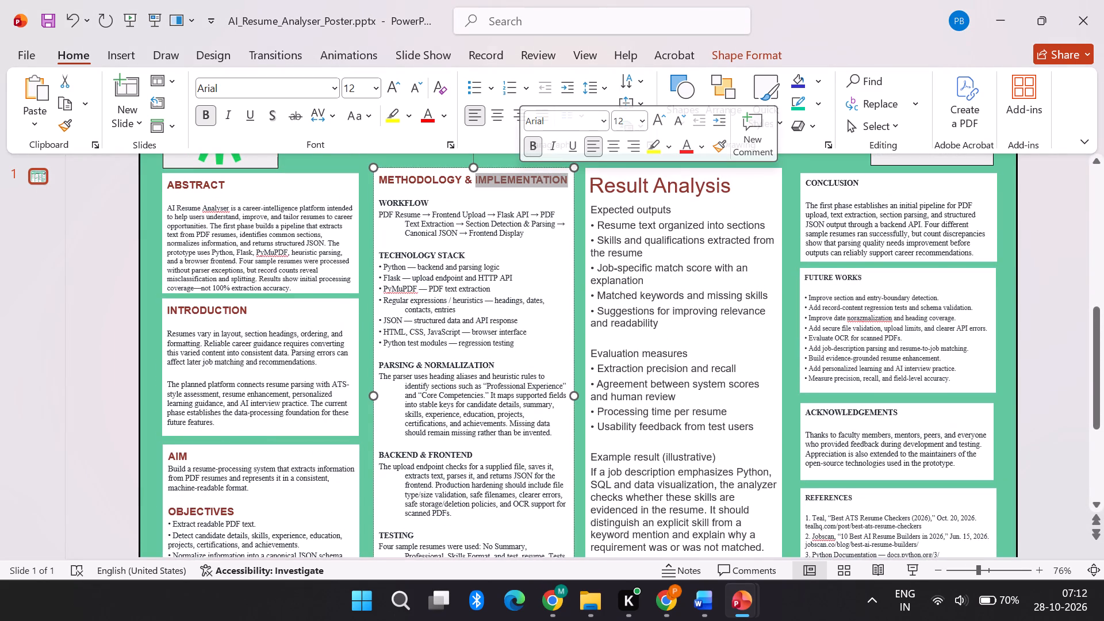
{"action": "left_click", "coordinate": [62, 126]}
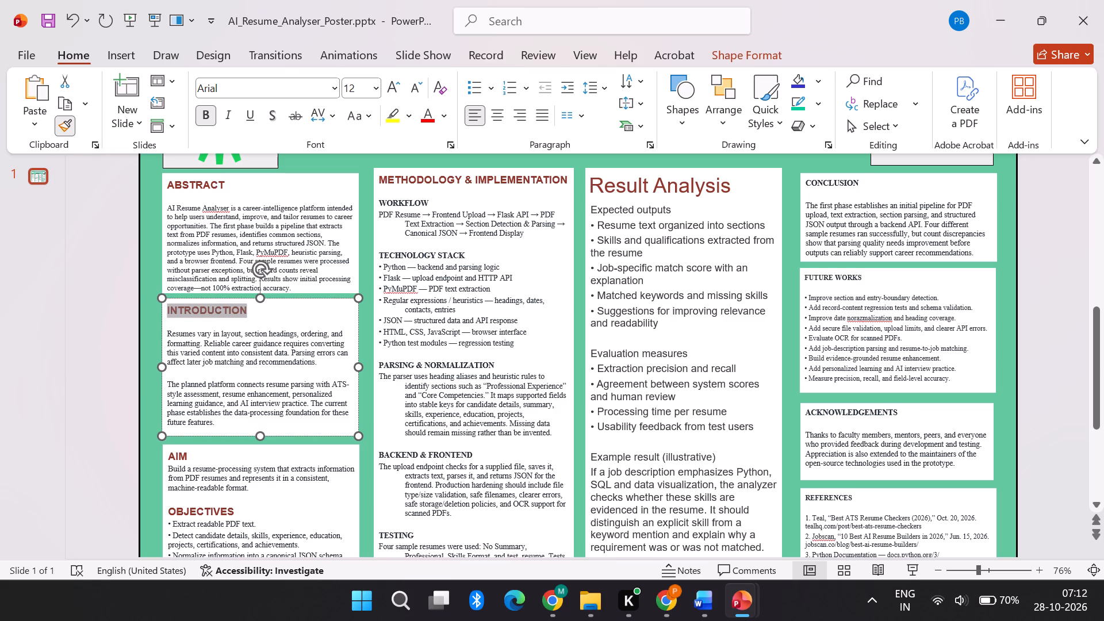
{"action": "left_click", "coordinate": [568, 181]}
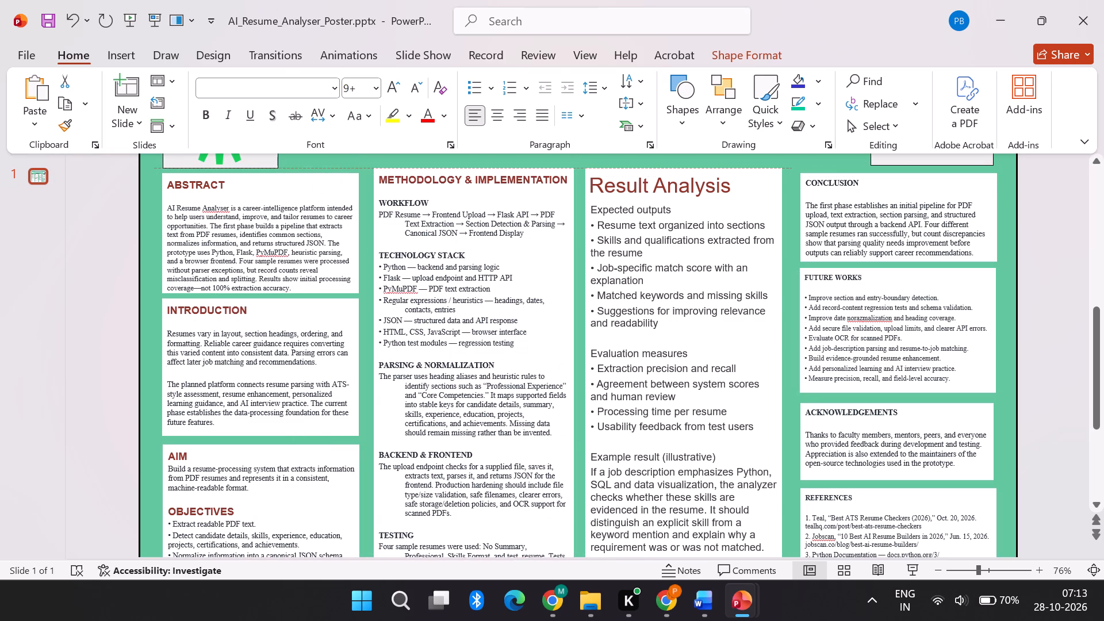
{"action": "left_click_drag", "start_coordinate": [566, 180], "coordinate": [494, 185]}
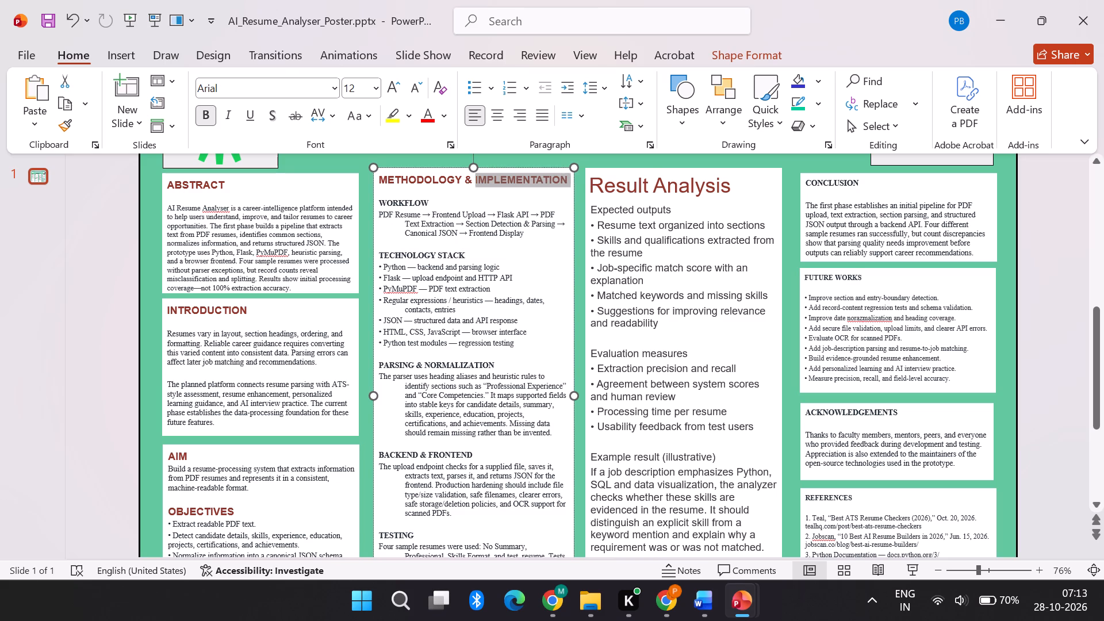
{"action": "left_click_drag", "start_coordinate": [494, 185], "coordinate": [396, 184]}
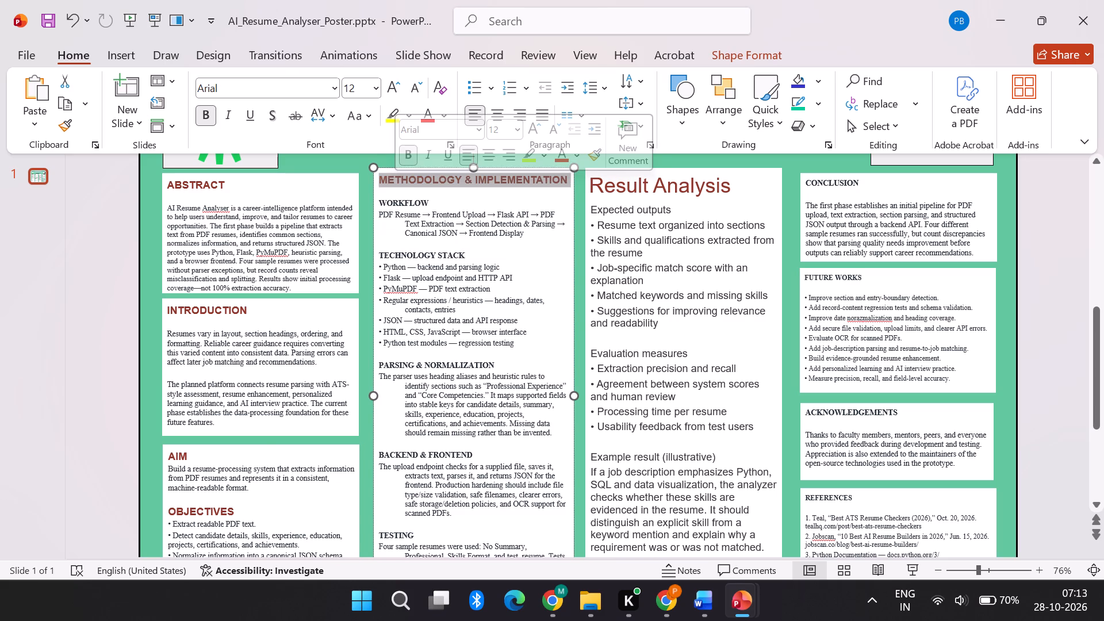
Copy the OBJECTIVES heading's formatting onto the METHODOLOGY & IMPLEMENTATION heading with Format Painter.
{"action": "double_click", "coordinate": [212, 507]}
{"action": "left_click", "coordinate": [57, 124]}
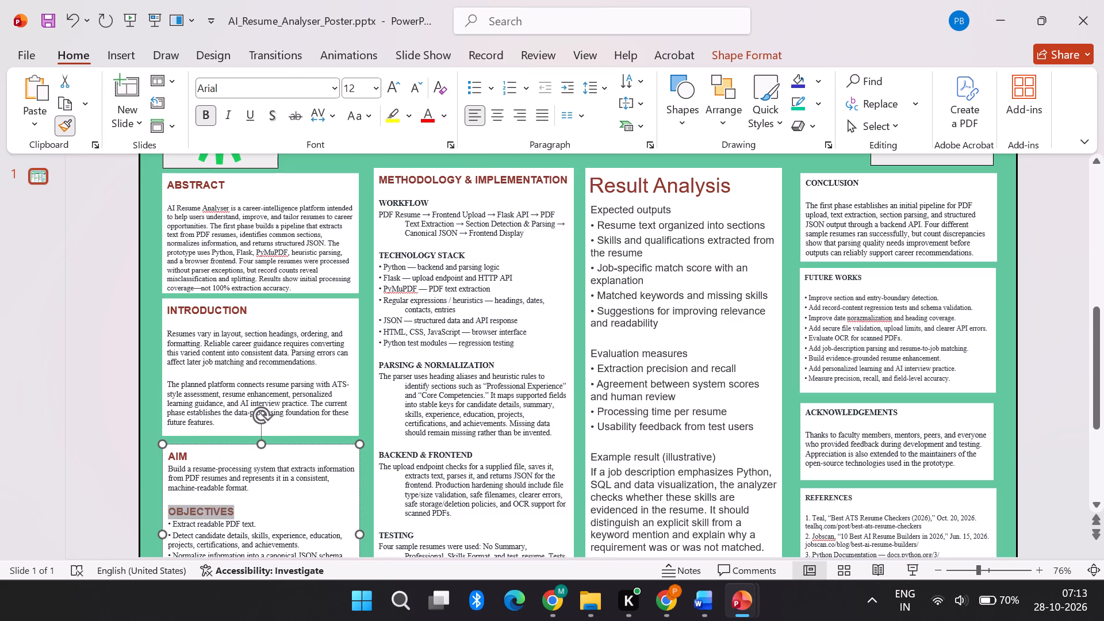
{"action": "left_click_drag", "start_coordinate": [379, 183], "coordinate": [527, 187]}
{"action": "left_click", "coordinate": [461, 181]}
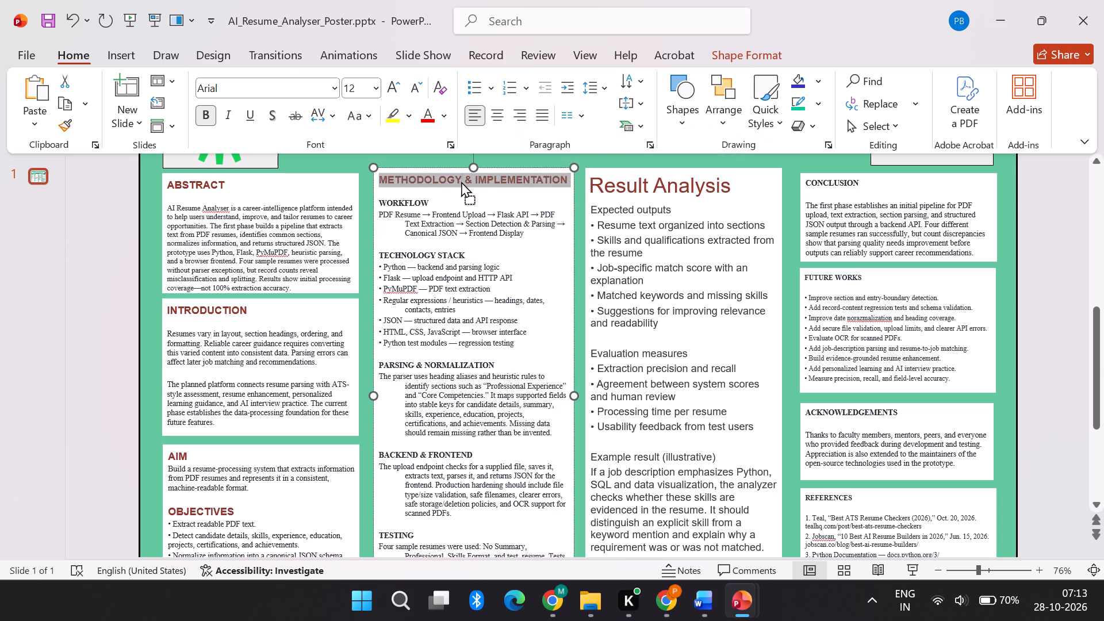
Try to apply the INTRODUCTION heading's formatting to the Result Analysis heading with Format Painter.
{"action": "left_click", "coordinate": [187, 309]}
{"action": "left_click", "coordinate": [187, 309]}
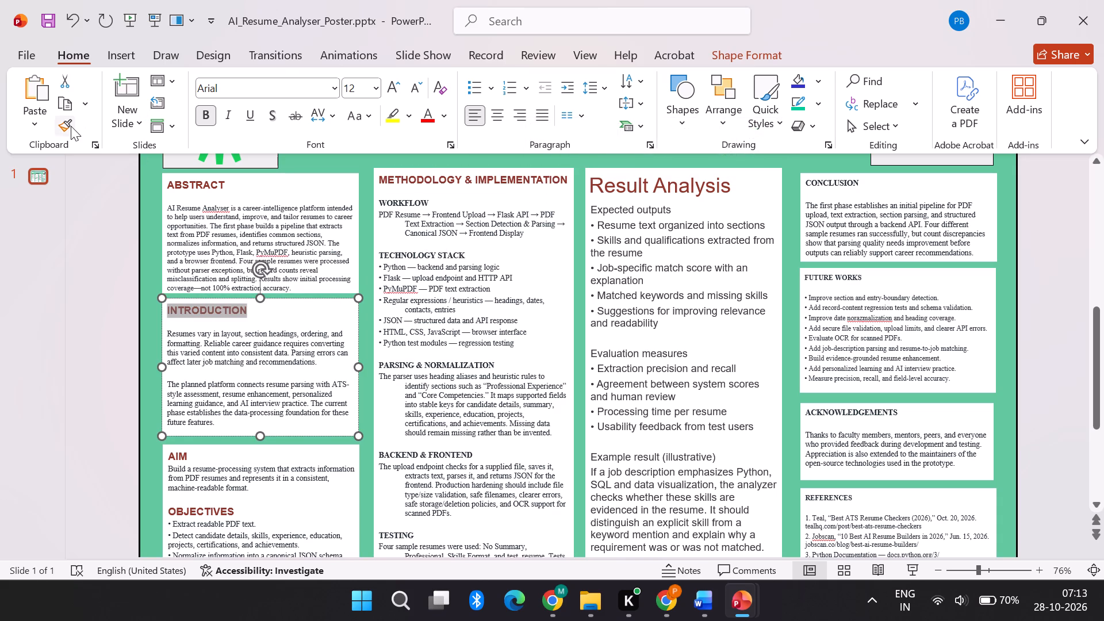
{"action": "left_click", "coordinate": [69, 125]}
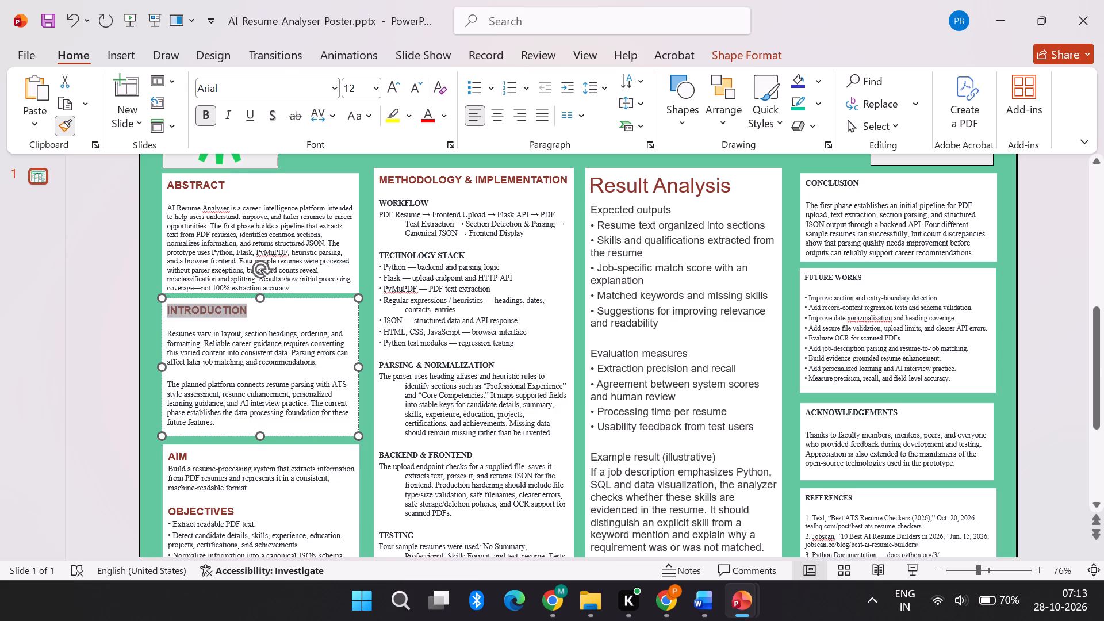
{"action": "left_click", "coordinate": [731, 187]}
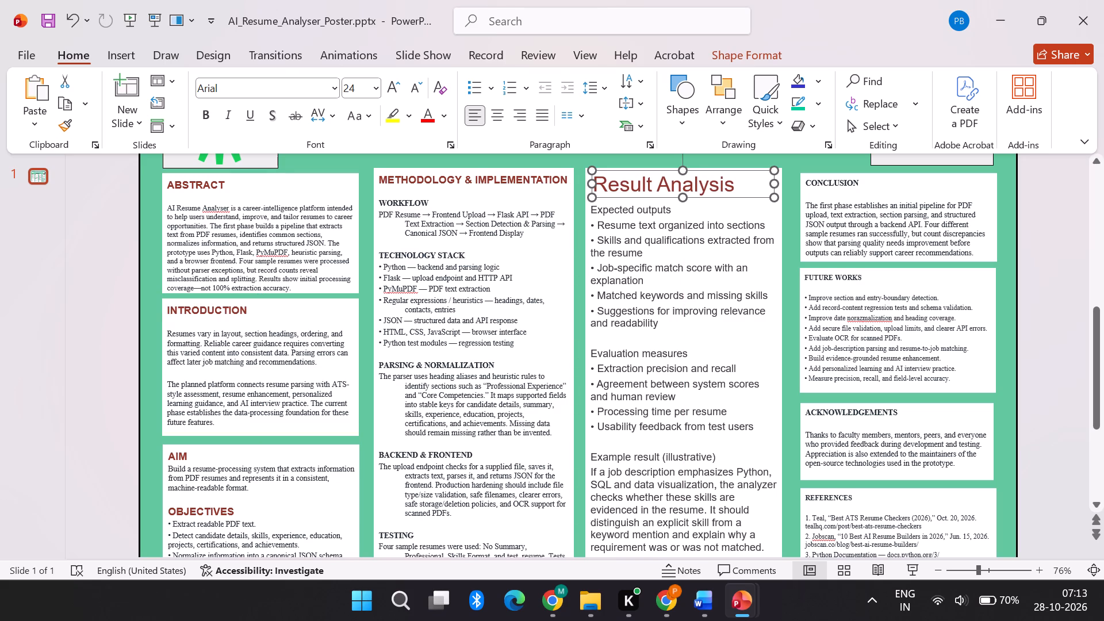
Copy the METHODOLOGY & IMPLEMENTATION heading's formatting onto the whole Result Analysis heading with Format Painter.
{"action": "double_click", "coordinate": [493, 177]}
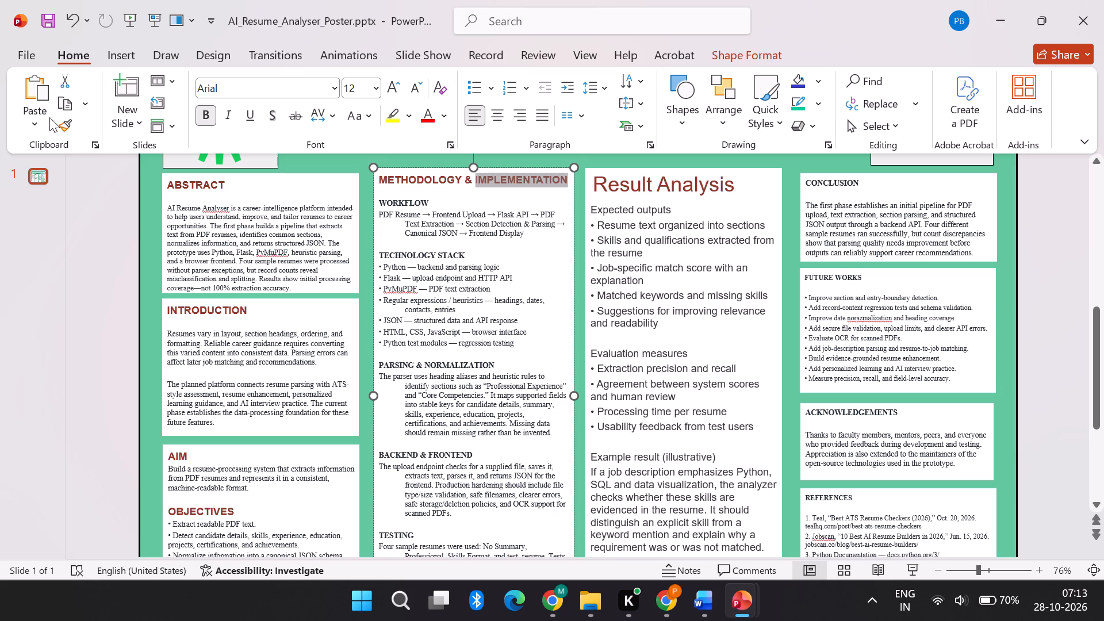
{"action": "left_click", "coordinate": [69, 128]}
{"action": "left_click_drag", "start_coordinate": [597, 187], "coordinate": [636, 187]}
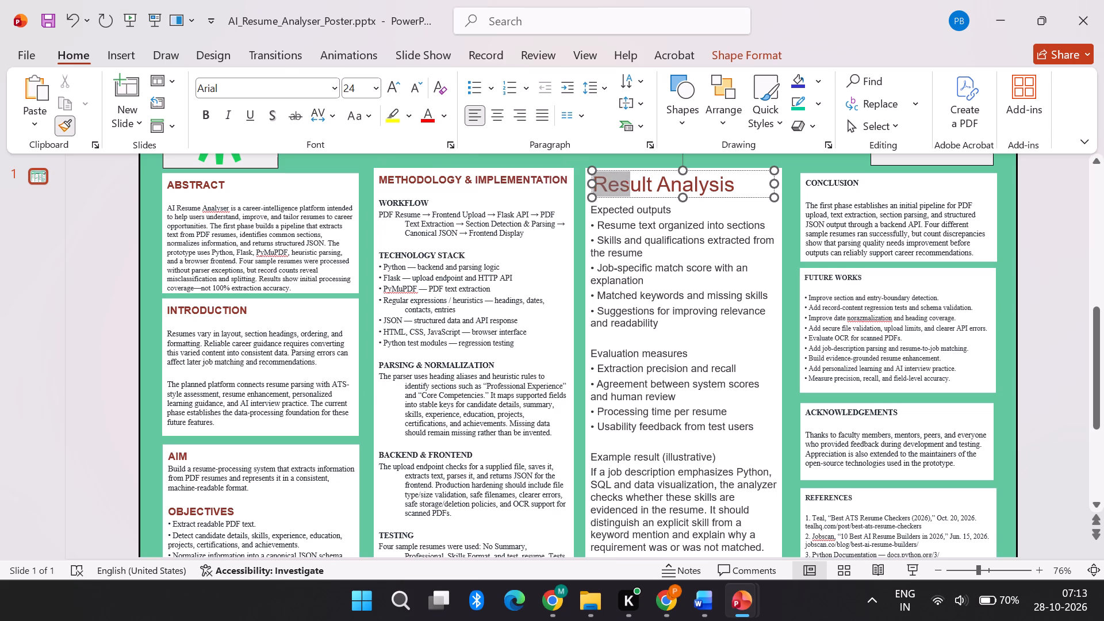
{"action": "left_click_drag", "start_coordinate": [636, 187], "coordinate": [711, 187]}
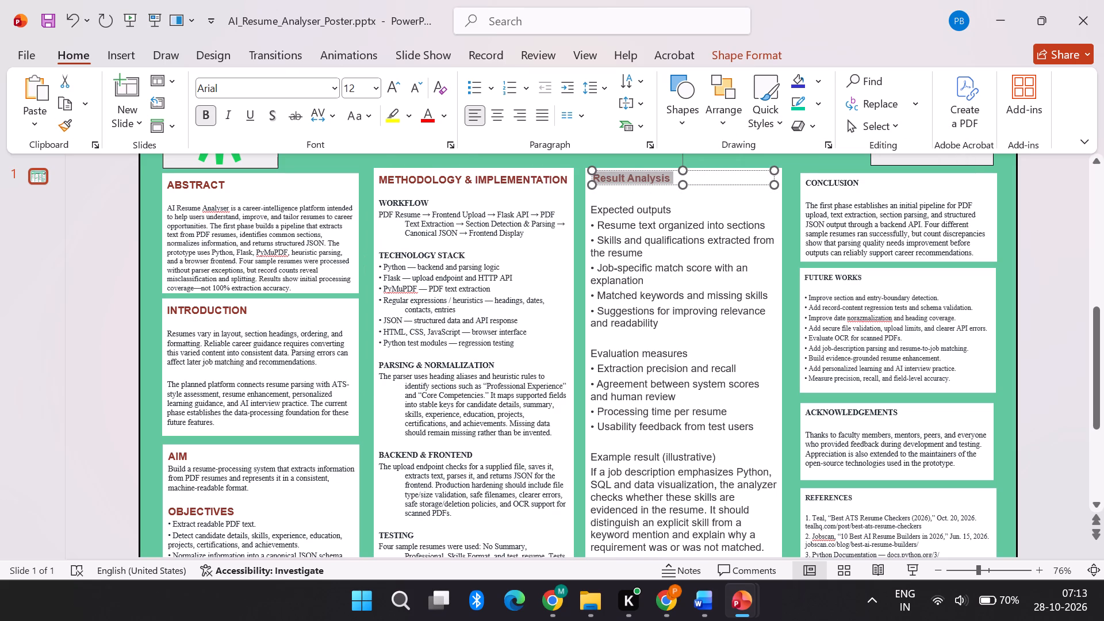
{"action": "left_click", "coordinate": [181, 455]}
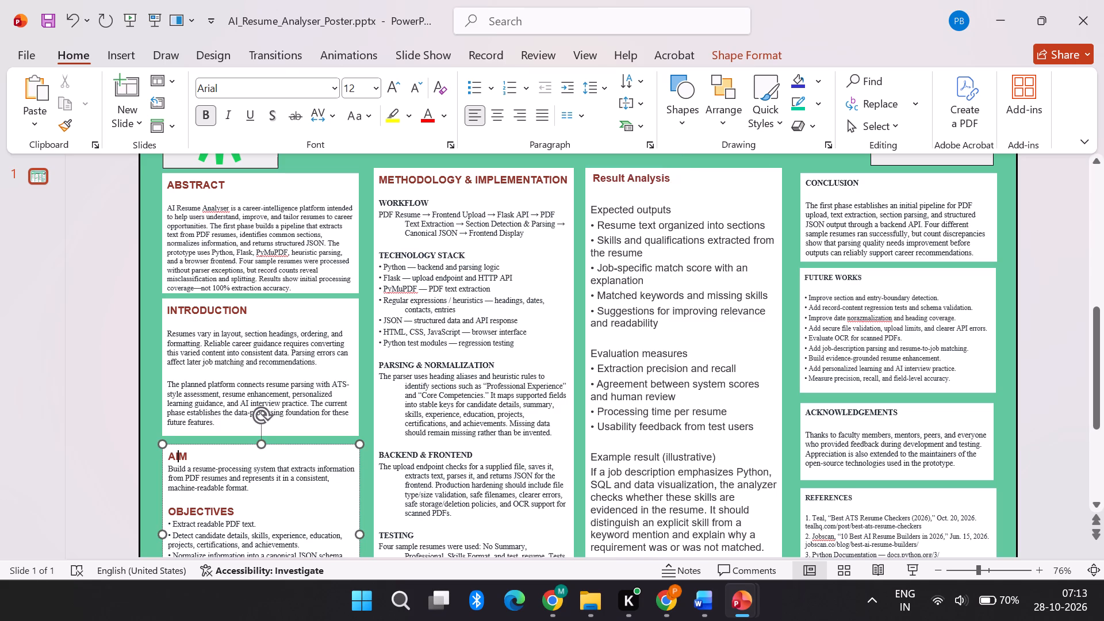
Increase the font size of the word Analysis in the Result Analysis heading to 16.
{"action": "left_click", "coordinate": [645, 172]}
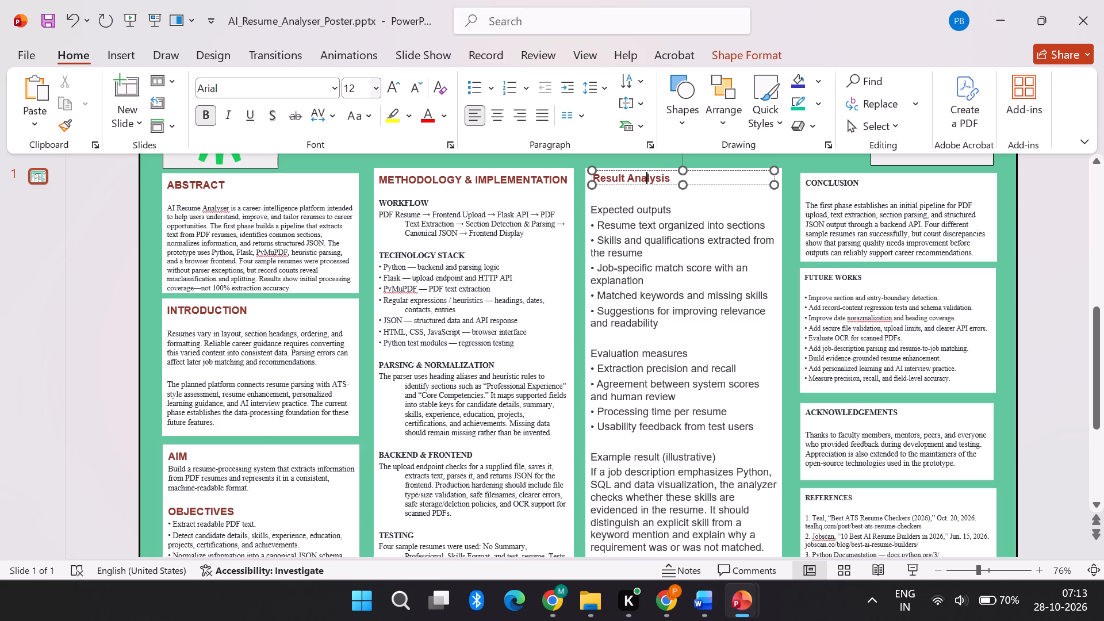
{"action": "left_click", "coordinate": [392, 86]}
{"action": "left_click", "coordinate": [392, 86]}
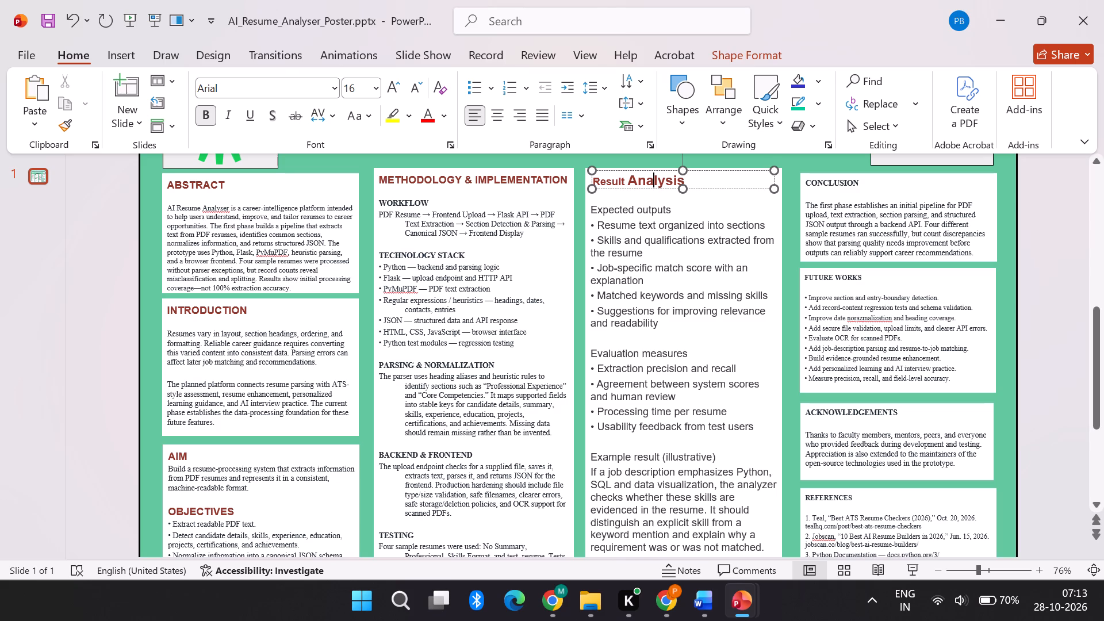
Set the font size of the entire Result Analysis heading to 12.
{"action": "left_click", "coordinate": [608, 178]}
{"action": "left_click", "coordinate": [658, 182]}
{"action": "key", "text": "ctrl+a"}
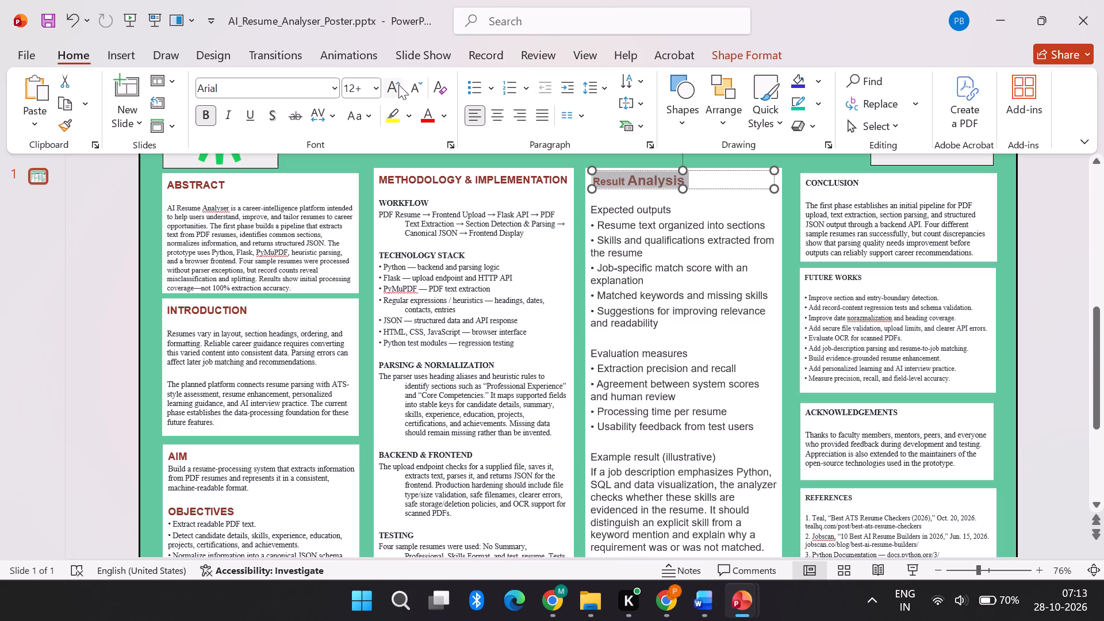
{"action": "left_click", "coordinate": [407, 88]}
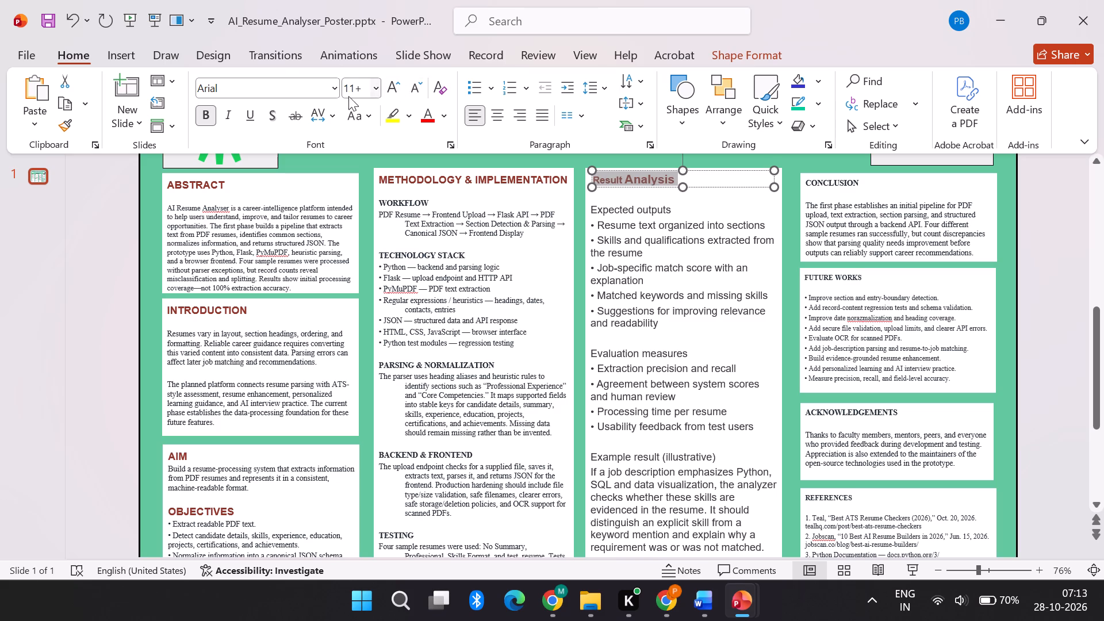
{"action": "left_click", "coordinate": [351, 94]}
{"action": "left_click", "coordinate": [351, 94]}
{"action": "key", "text": "Delete"}
{"action": "key", "text": "Delete"}
{"action": "type", "text": "2\\"}
{"action": "key", "text": "BackSpace"}
{"action": "key", "text": "Return"}
{"action": "left_click", "coordinate": [661, 217]}
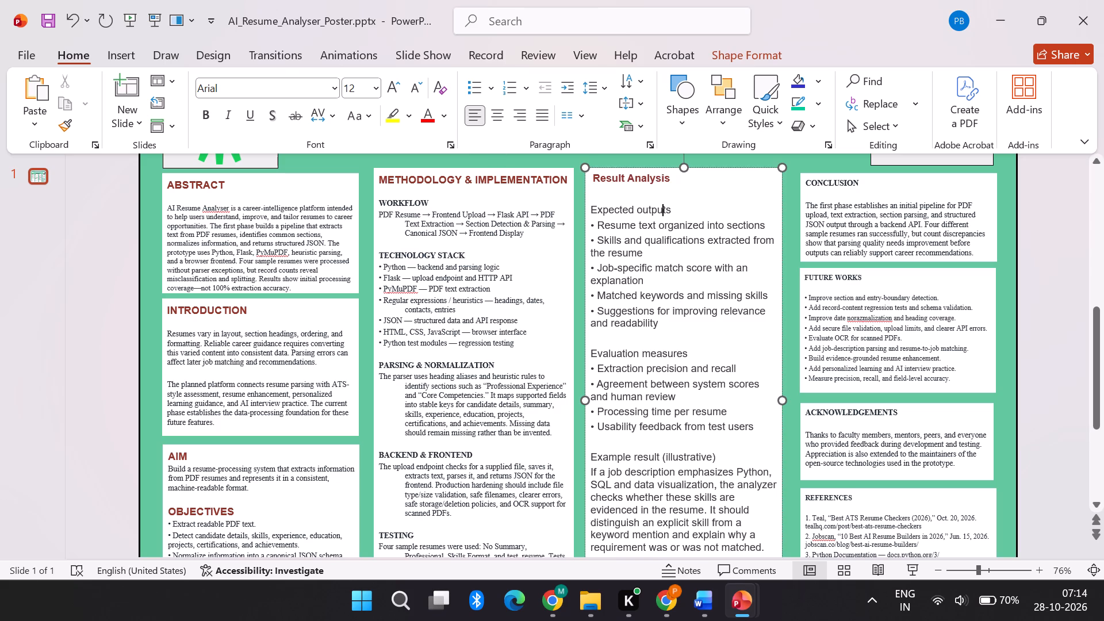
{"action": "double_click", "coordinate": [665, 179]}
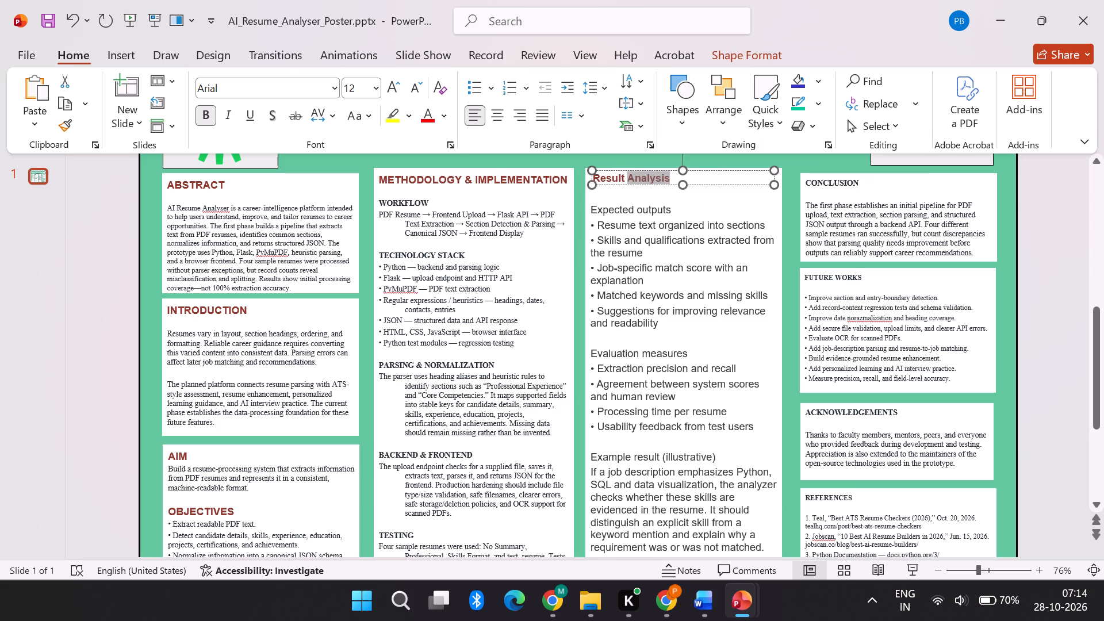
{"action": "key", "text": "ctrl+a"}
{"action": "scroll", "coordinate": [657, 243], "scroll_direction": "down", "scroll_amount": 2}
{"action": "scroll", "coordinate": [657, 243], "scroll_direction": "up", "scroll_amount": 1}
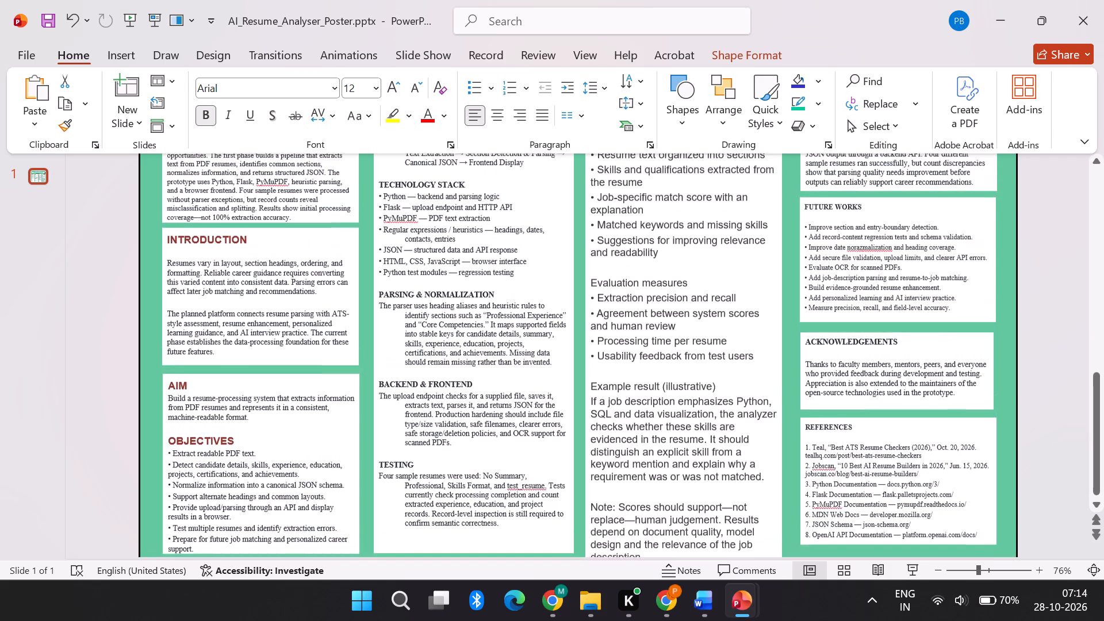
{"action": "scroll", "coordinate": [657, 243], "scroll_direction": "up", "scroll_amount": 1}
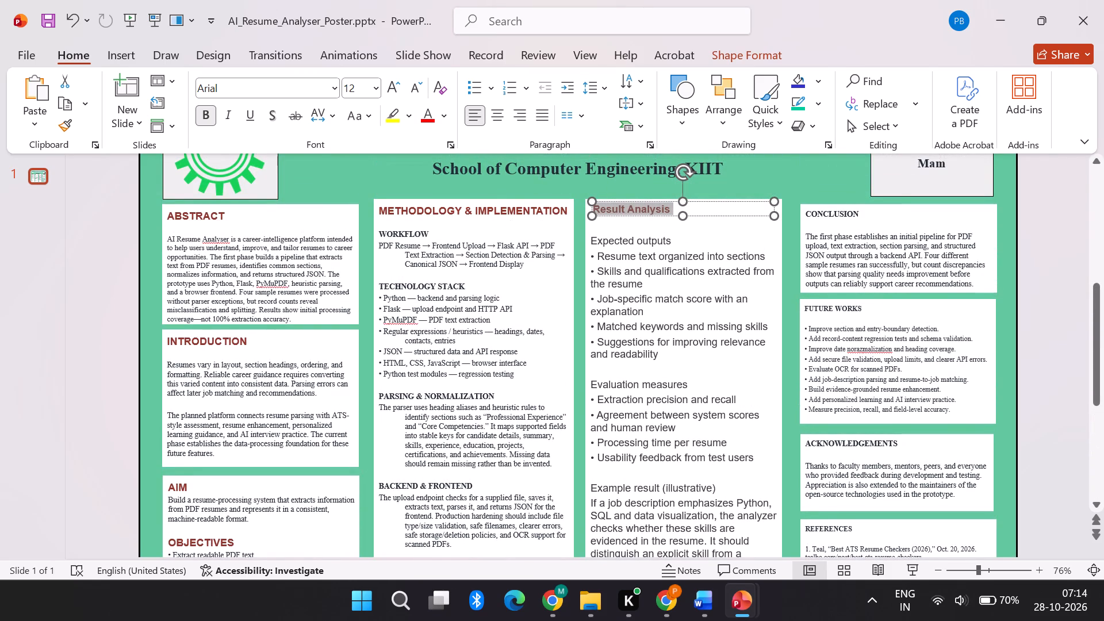
Set the CONCLUSION, FUTURE WORKS, ACKNOWLEDGEMENTS and REFERENCES headings together to Arial, size 12.
{"action": "left_click", "coordinate": [859, 213]}
{"action": "scroll", "coordinate": [859, 213], "scroll_direction": "up", "scroll_amount": 1}
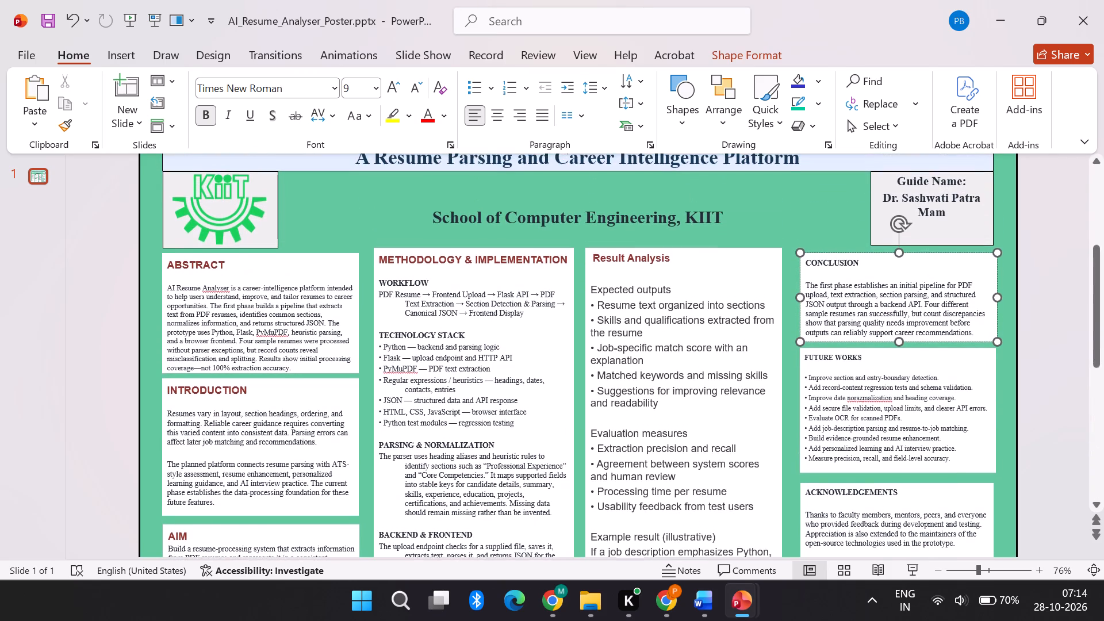
{"action": "left_click_drag", "start_coordinate": [864, 225], "coordinate": [822, 232]}
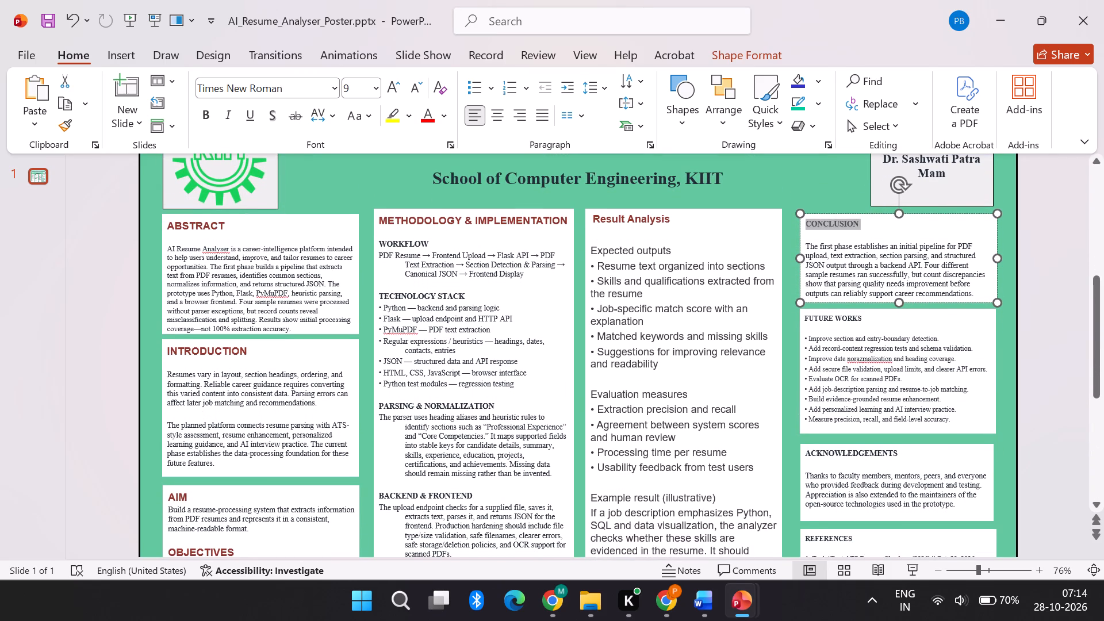
{"action": "left_click_drag", "start_coordinate": [822, 232], "coordinate": [812, 233]}
{"action": "left_click_drag", "start_coordinate": [860, 318], "coordinate": [801, 325], "text": "ctrl"}
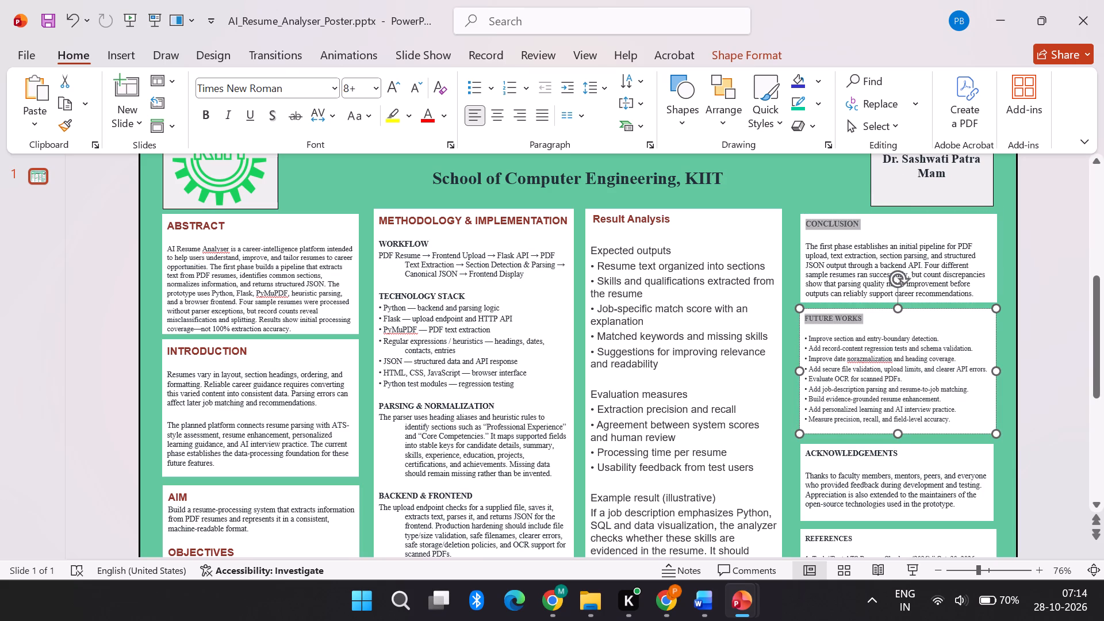
{"action": "double_click", "coordinate": [884, 454], "text": "ctrl"}
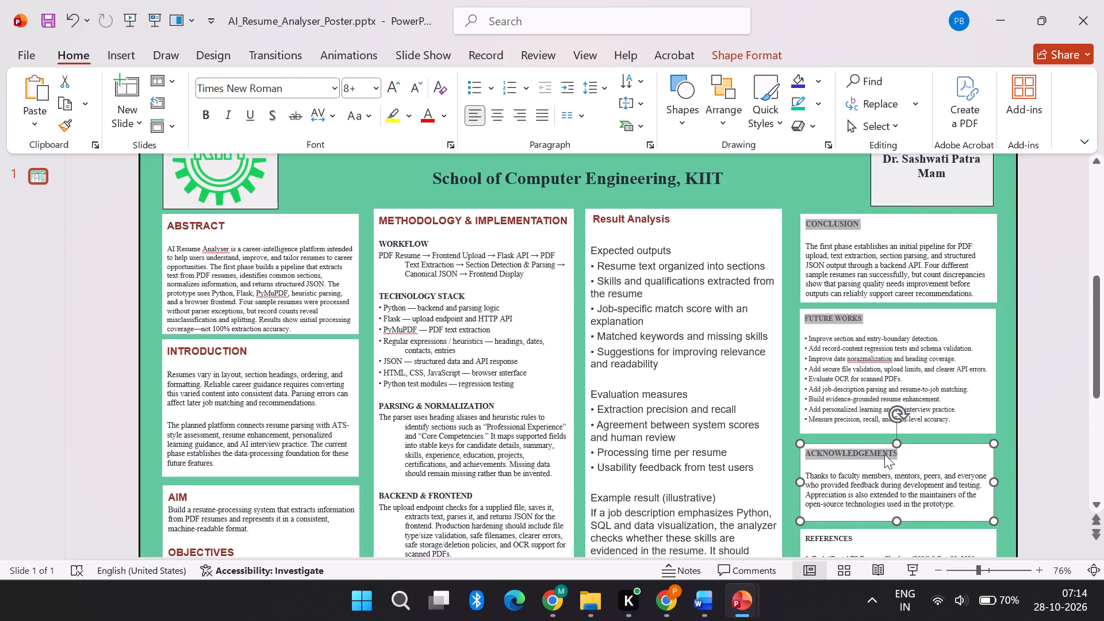
{"action": "double_click", "coordinate": [833, 534], "text": "ctrl"}
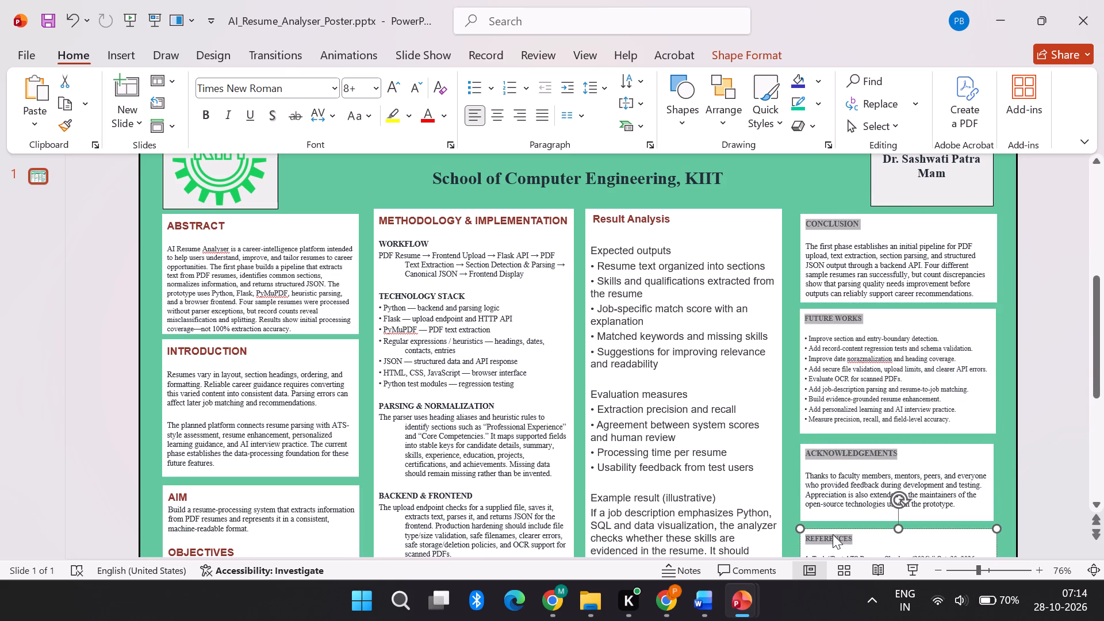
{"action": "scroll", "coordinate": [841, 451], "scroll_direction": "down", "scroll_amount": 2}
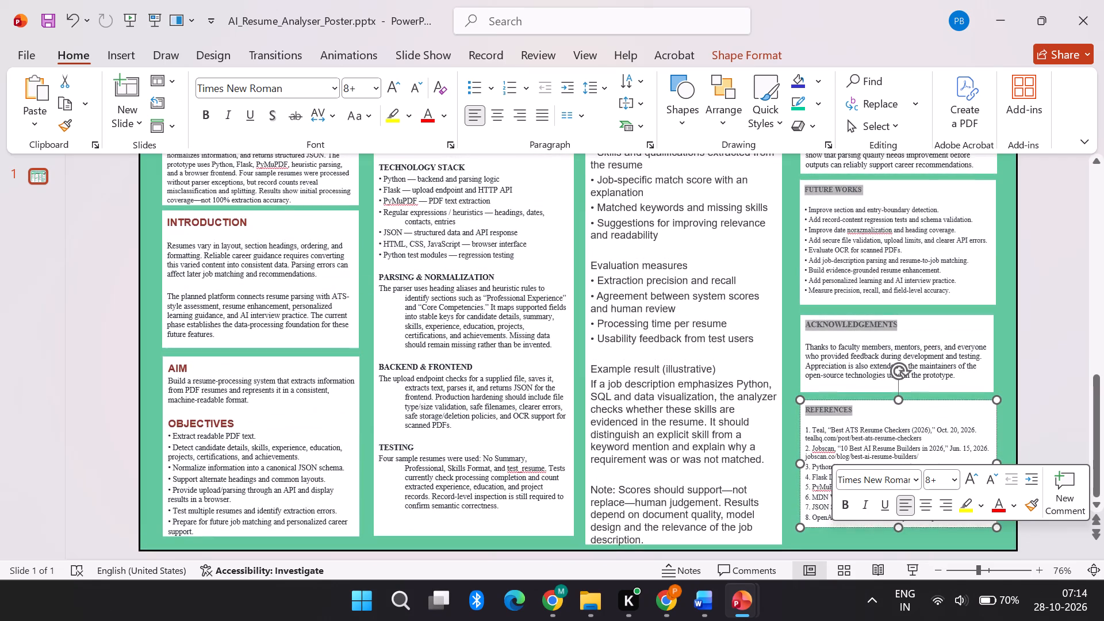
{"action": "left_click", "coordinate": [334, 87]}
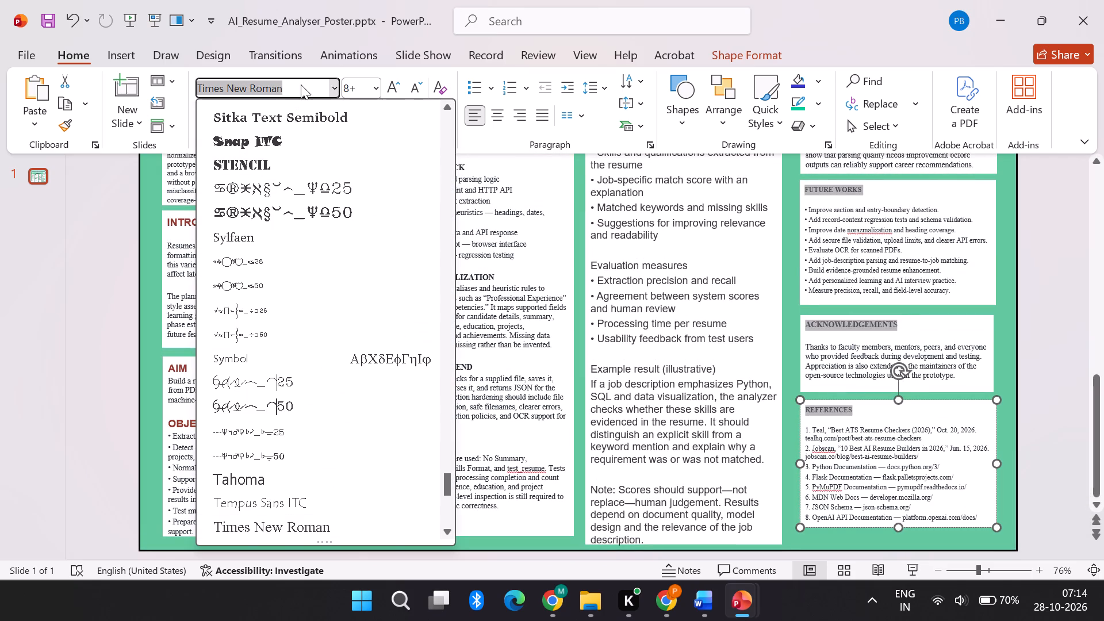
{"action": "key", "text": "BackSpace"}
{"action": "type", "text": "ar"}
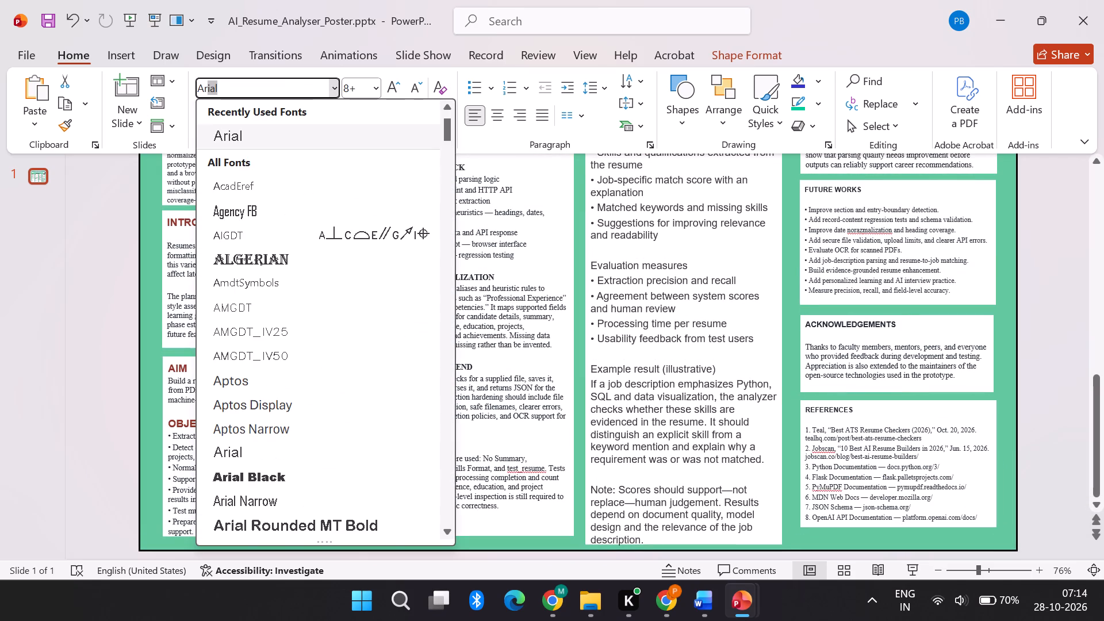
{"action": "key", "text": "Down"}
{"action": "key", "text": "Up"}
{"action": "left_click", "coordinate": [275, 133]}
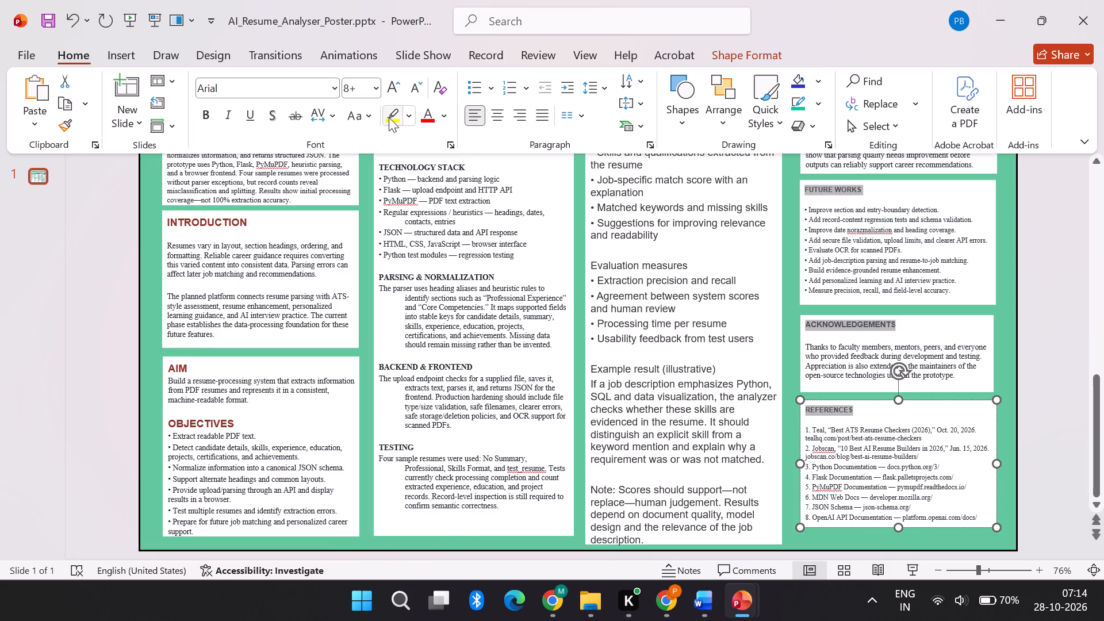
{"action": "left_click", "coordinate": [376, 89]}
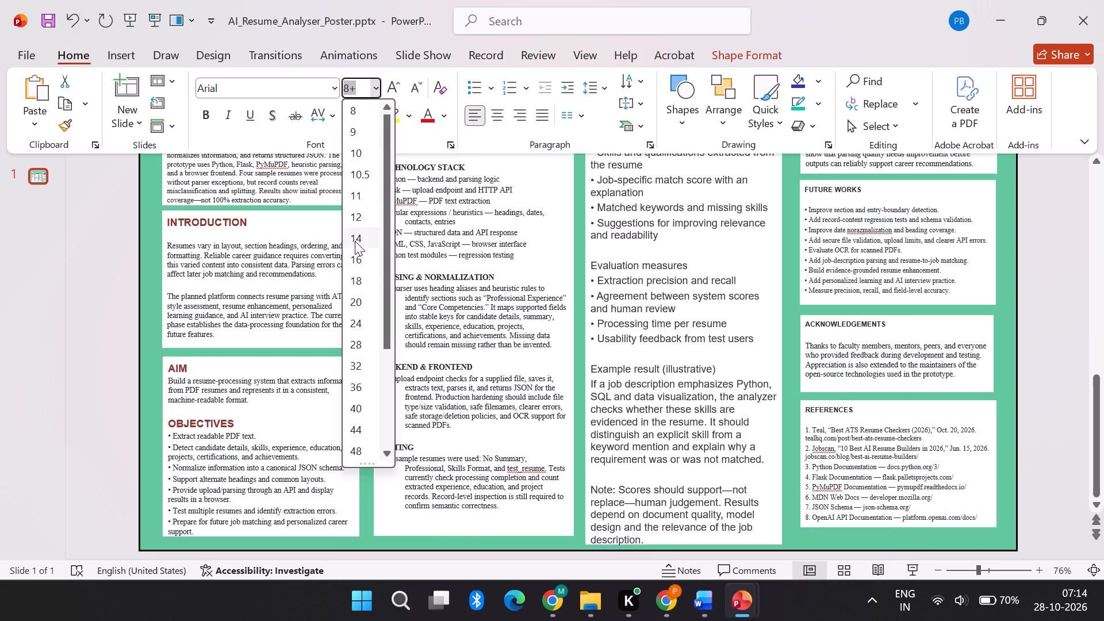
{"action": "left_click", "coordinate": [353, 216]}
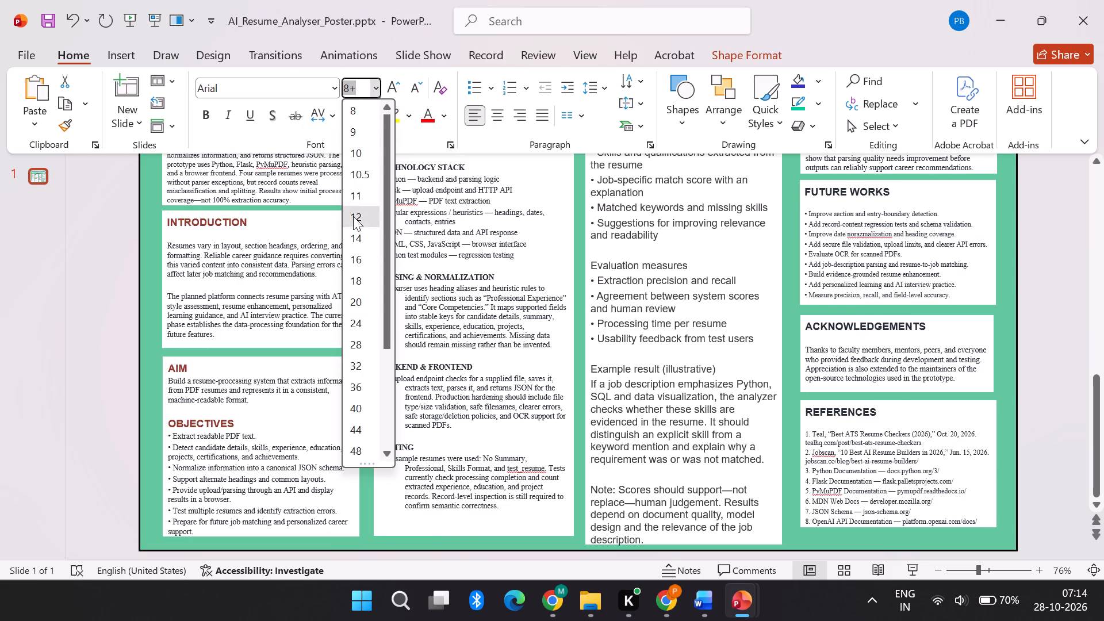
Colour the CONCLUSION, FUTURE WORKS, ACKNOWLEDGEMENTS and REFERENCES headings red.
{"action": "left_click", "coordinate": [426, 116]}
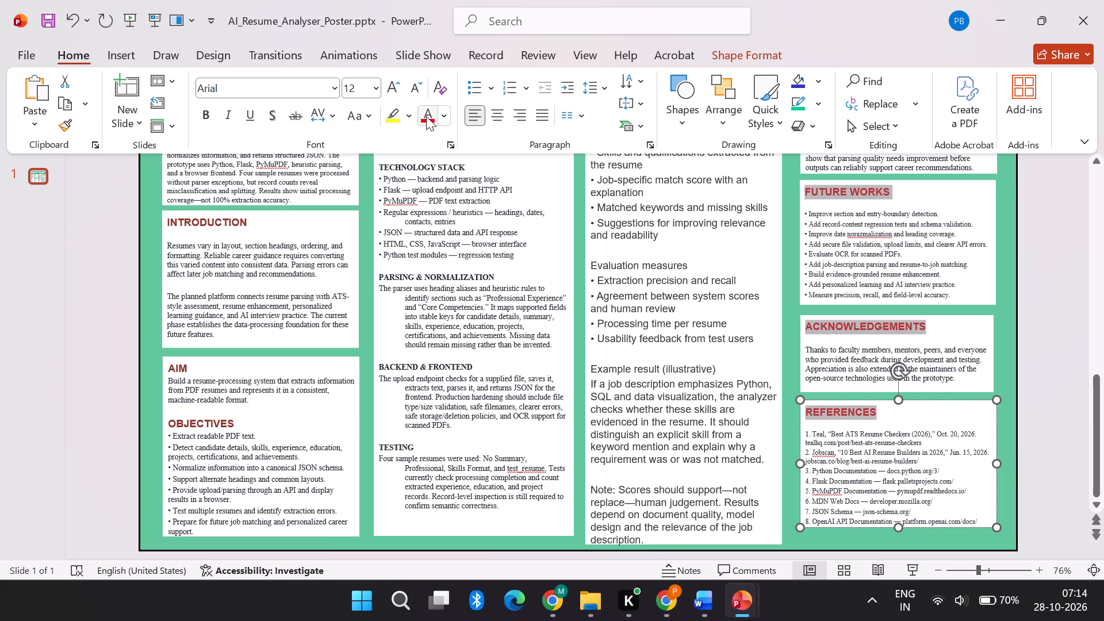
{"action": "scroll", "coordinate": [426, 116], "scroll_direction": "up", "scroll_amount": 2}
{"action": "left_click", "coordinate": [568, 251]}
{"action": "scroll", "coordinate": [568, 251], "scroll_direction": "up", "scroll_amount": 1}
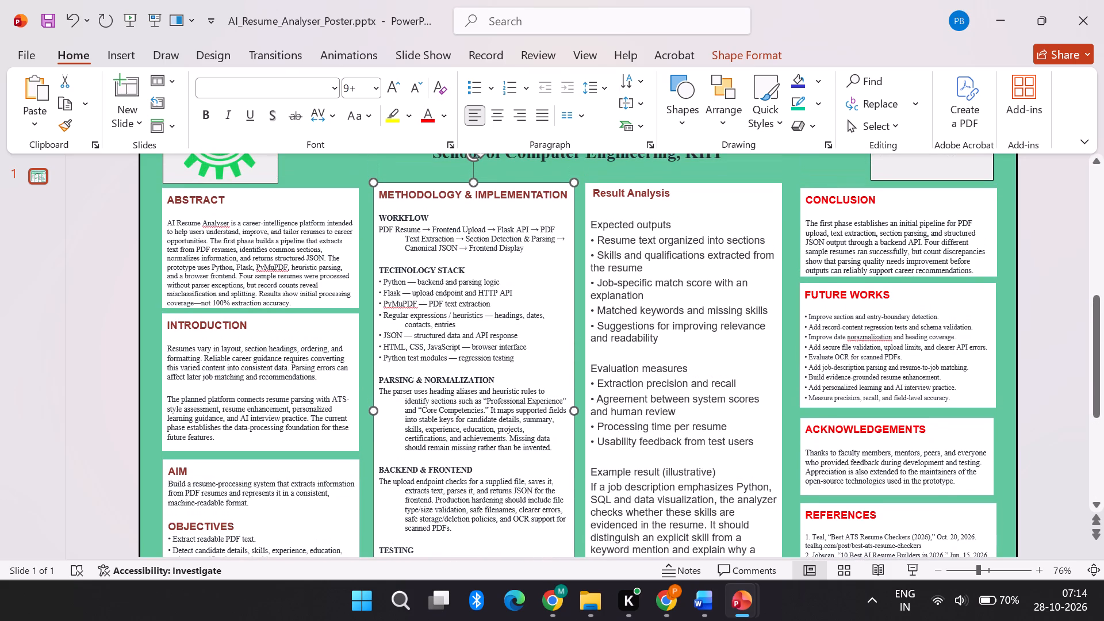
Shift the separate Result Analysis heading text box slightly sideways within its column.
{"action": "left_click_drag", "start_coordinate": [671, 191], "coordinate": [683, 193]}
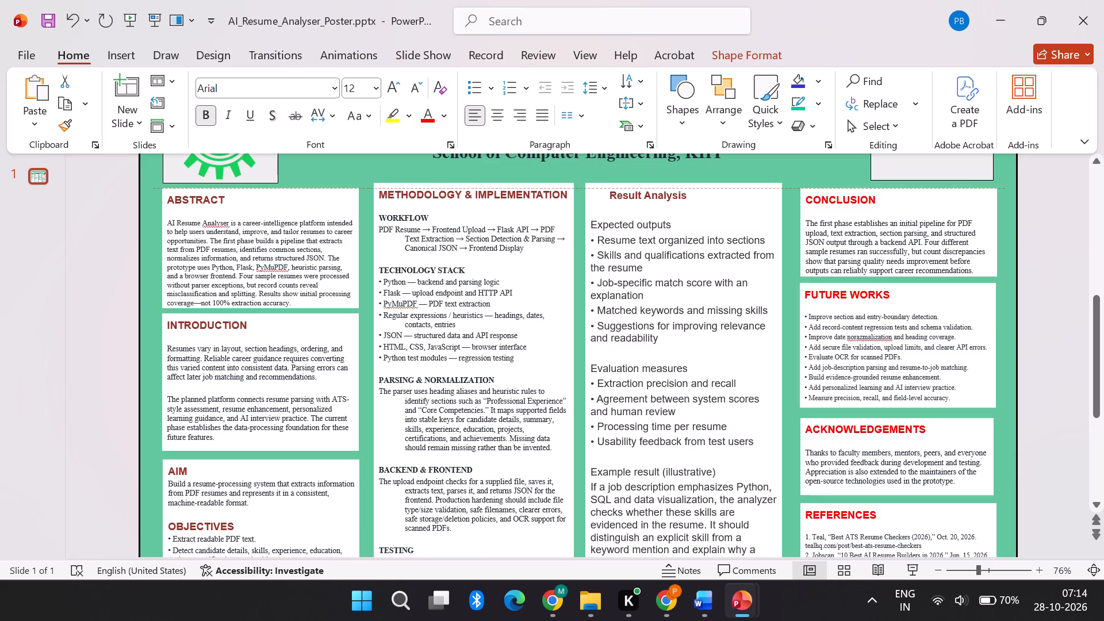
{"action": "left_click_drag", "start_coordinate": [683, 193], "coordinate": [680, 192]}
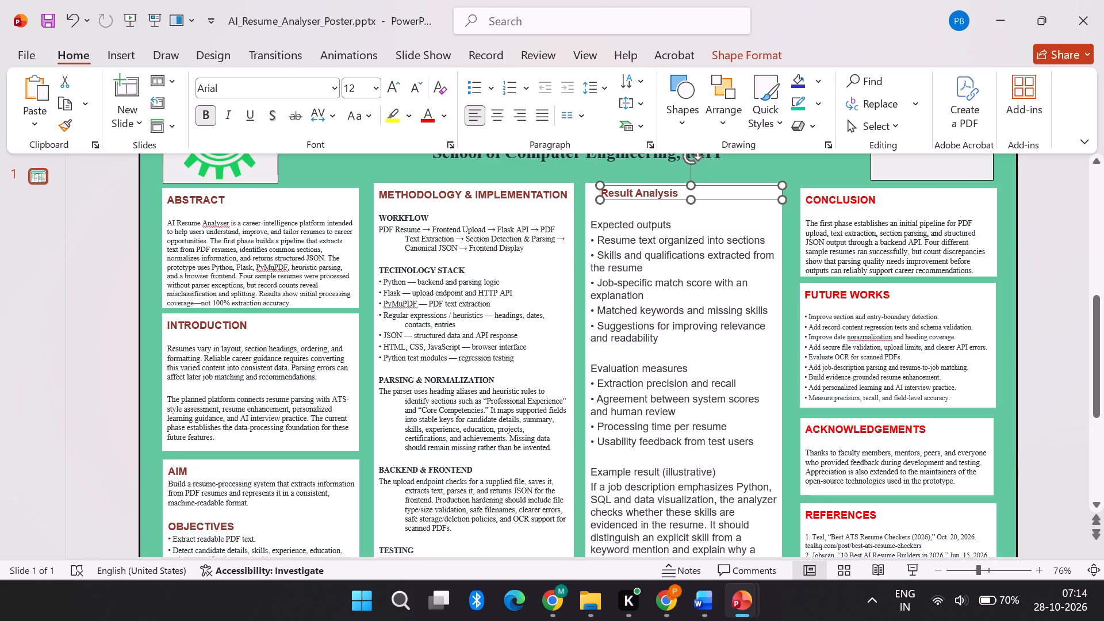
Move the Result Analysis heading text into the first line of the results body text box, deleting its separate text box.
{"action": "double_click", "coordinate": [659, 194]}
{"action": "key", "text": "ctrl+a"}
{"action": "key", "text": "ctrl+x"}
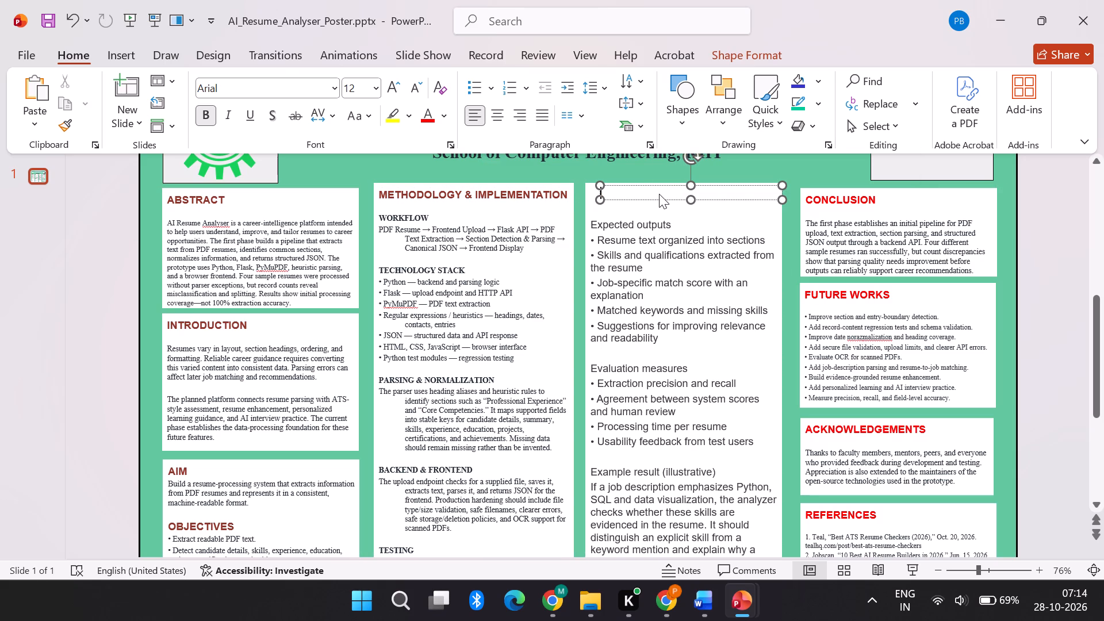
{"action": "key", "text": "Delete"}
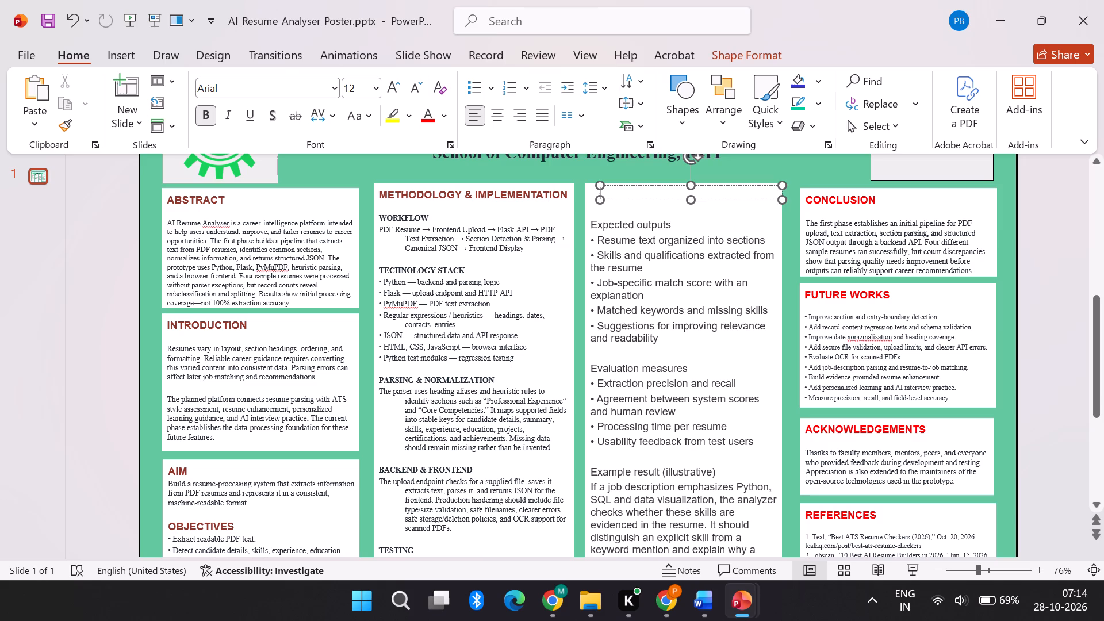
{"action": "left_click", "coordinate": [664, 187]}
{"action": "key", "text": "Delete"}
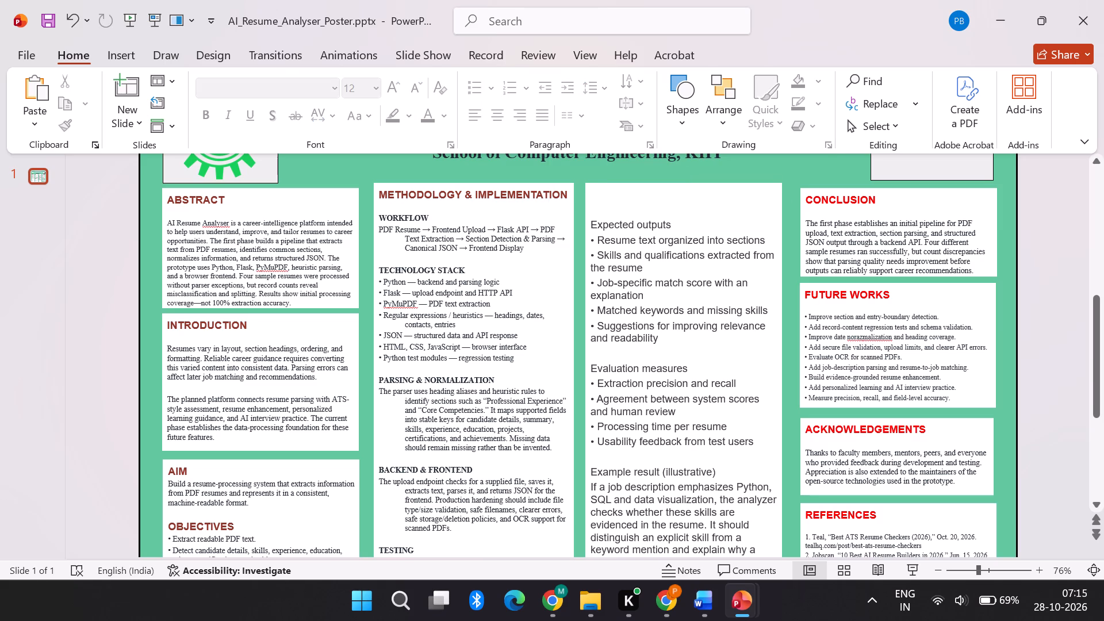
{"action": "left_click", "coordinate": [608, 197]}
{"action": "key", "text": "ctrl+v"}
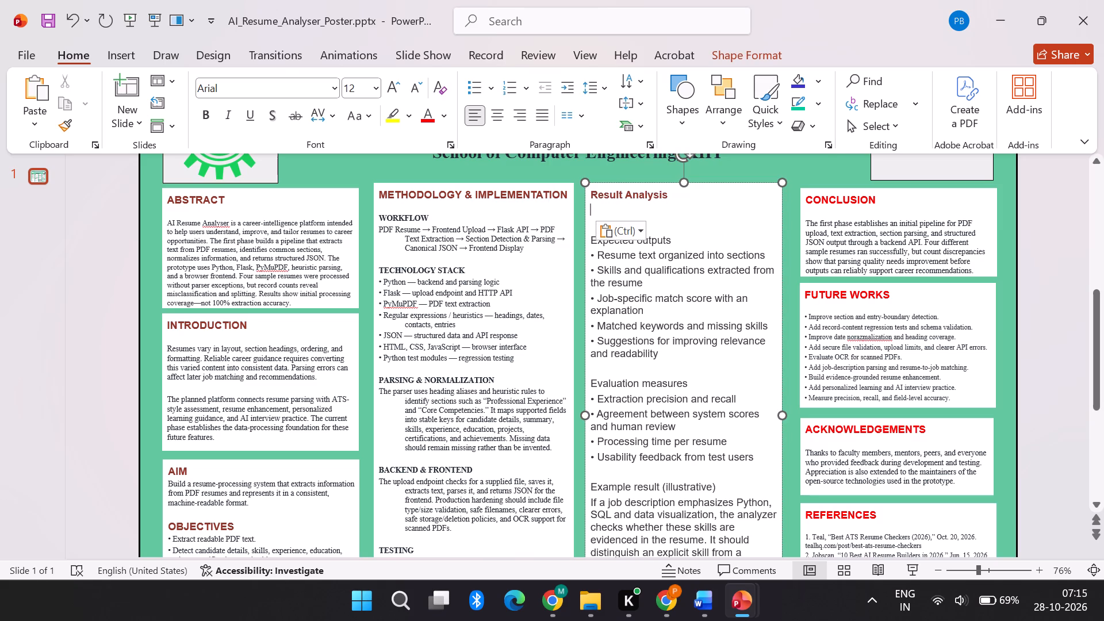
{"action": "key", "text": "BackSpace"}
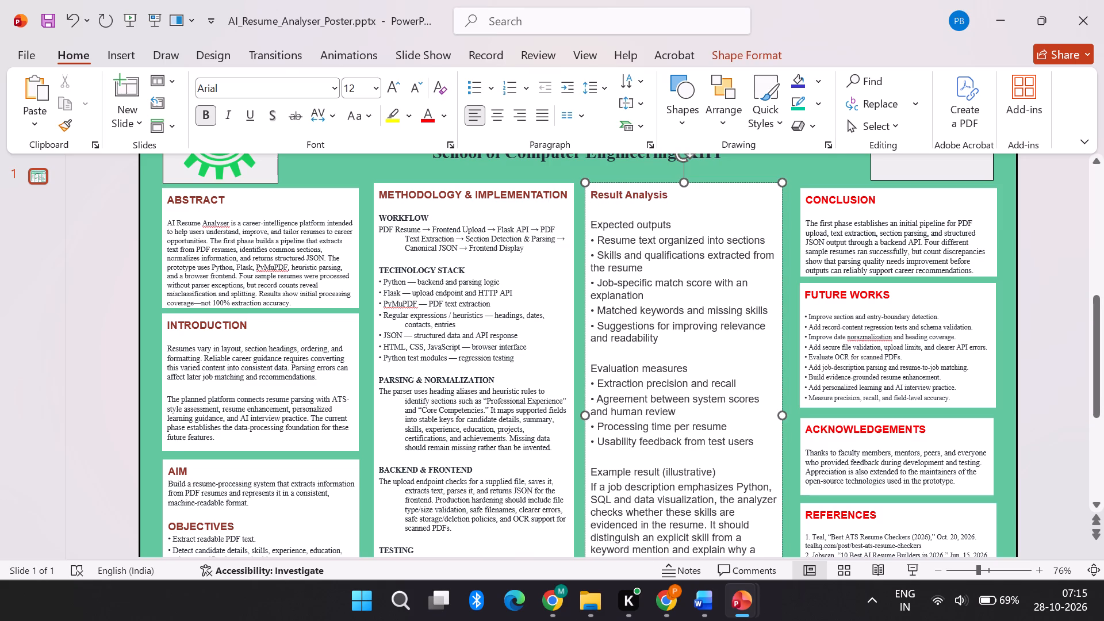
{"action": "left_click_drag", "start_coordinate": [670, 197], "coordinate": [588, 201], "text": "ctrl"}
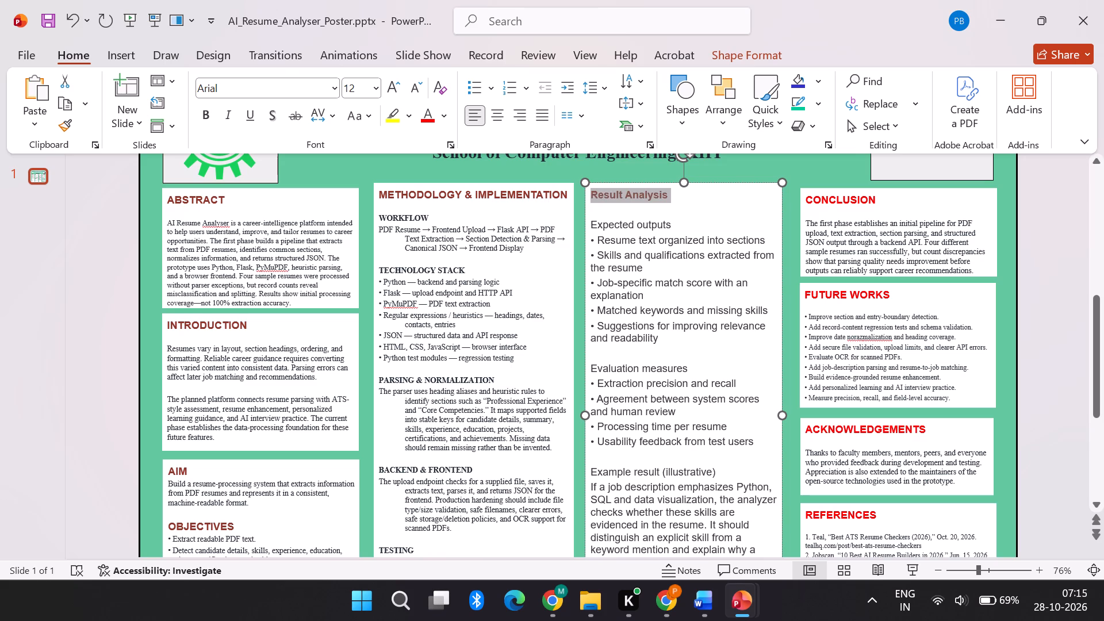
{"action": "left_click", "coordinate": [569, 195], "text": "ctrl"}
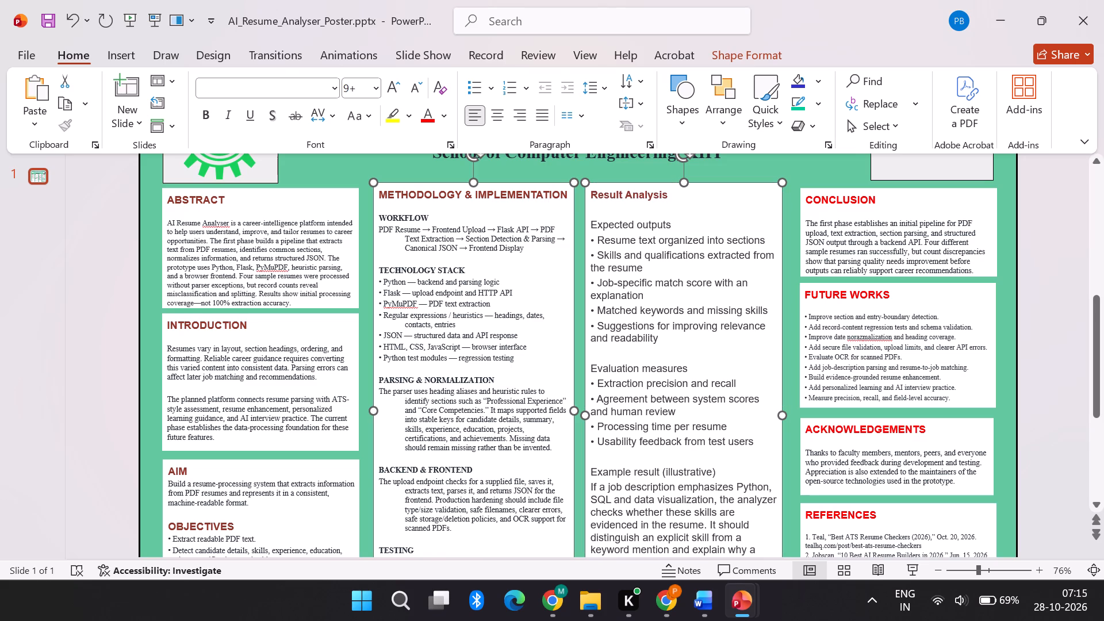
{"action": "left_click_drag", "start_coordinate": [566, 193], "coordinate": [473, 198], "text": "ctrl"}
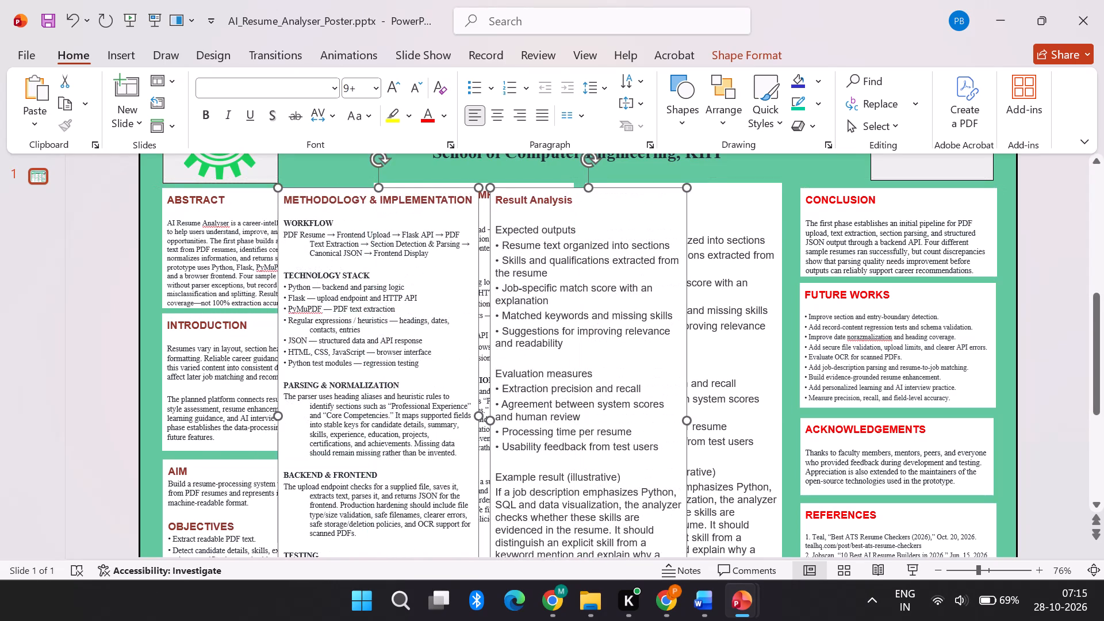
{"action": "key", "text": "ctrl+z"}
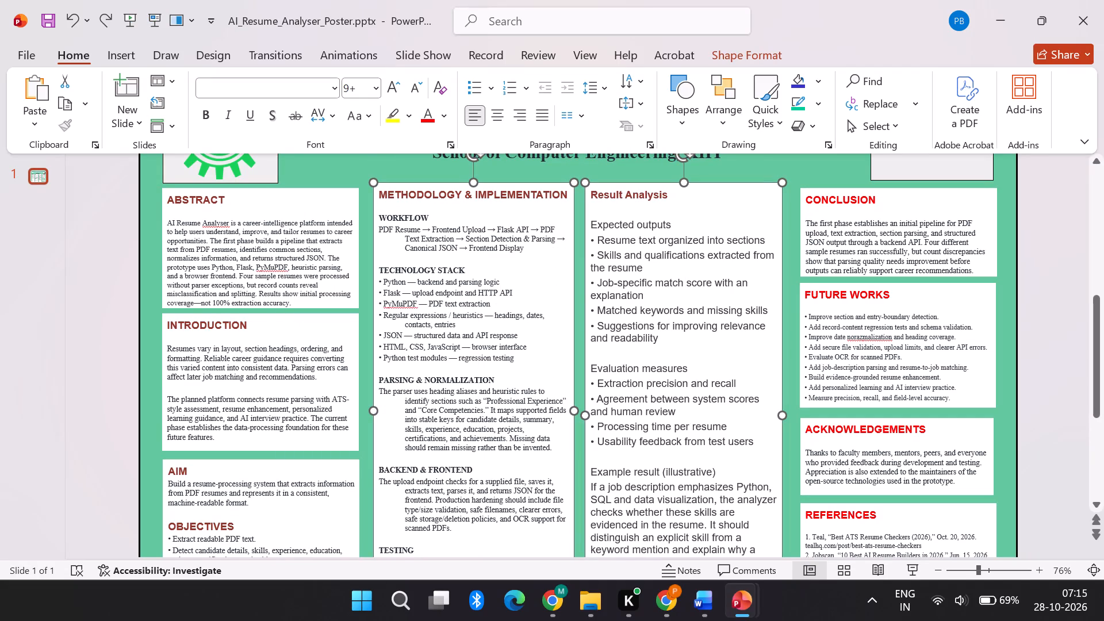
Colour the METHODOLOGY & IMPLEMENTATION, Result Analysis, INTRODUCTION, AIM, OBJECTIVES and ABSTRACT headings together in the same red.
{"action": "left_click_drag", "start_coordinate": [381, 194], "coordinate": [544, 194]}
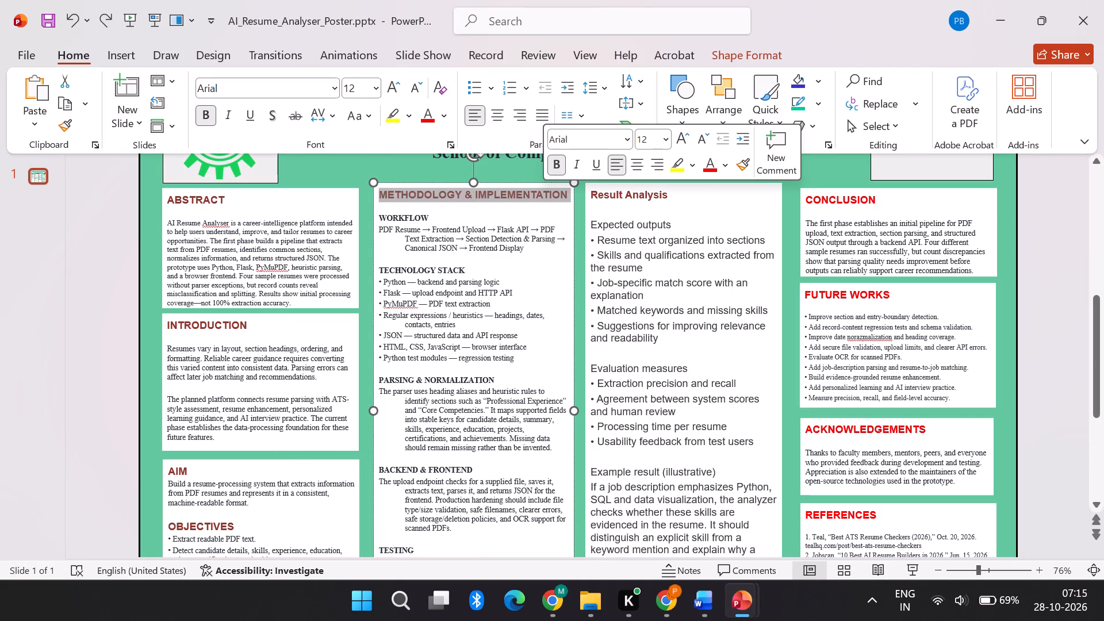
{"action": "left_click_drag", "start_coordinate": [592, 195], "coordinate": [664, 195], "text": "ctrl"}
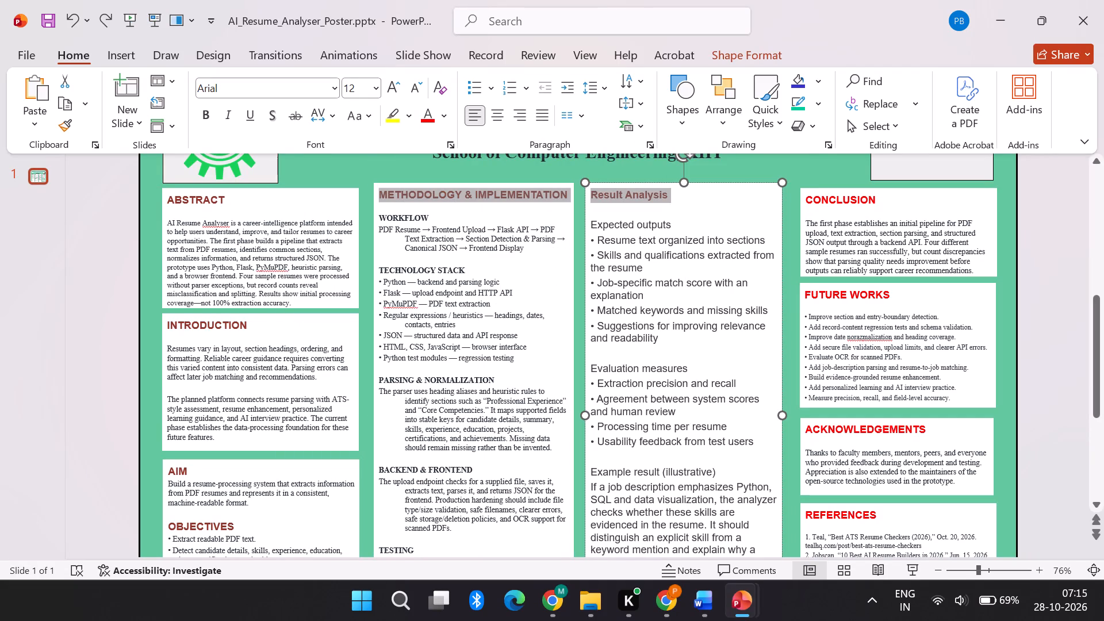
{"action": "left_click_drag", "start_coordinate": [664, 195], "coordinate": [672, 197], "text": "ctrl"}
{"action": "left_click_drag", "start_coordinate": [170, 324], "coordinate": [263, 325], "text": "ctrl"}
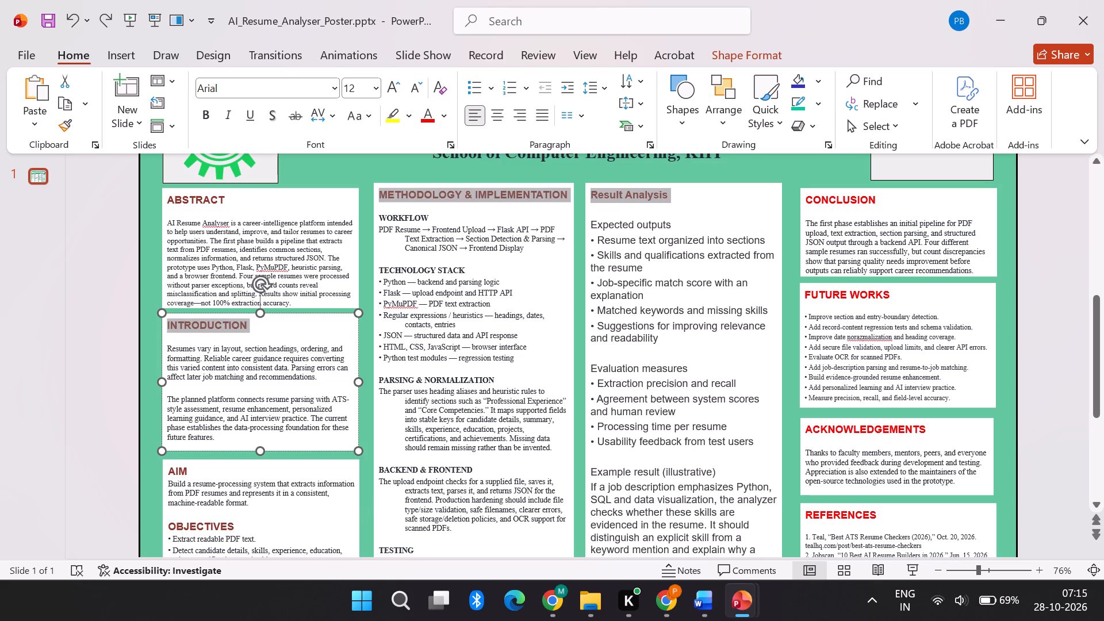
{"action": "double_click", "coordinate": [181, 473], "text": "ctrl"}
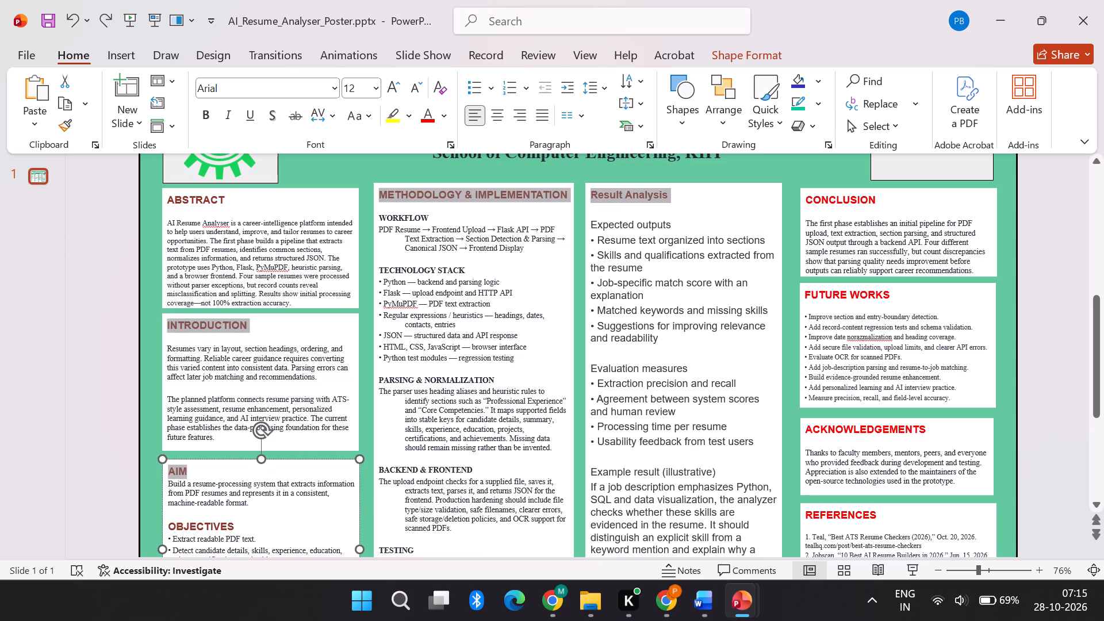
{"action": "double_click", "coordinate": [205, 527], "text": "ctrl"}
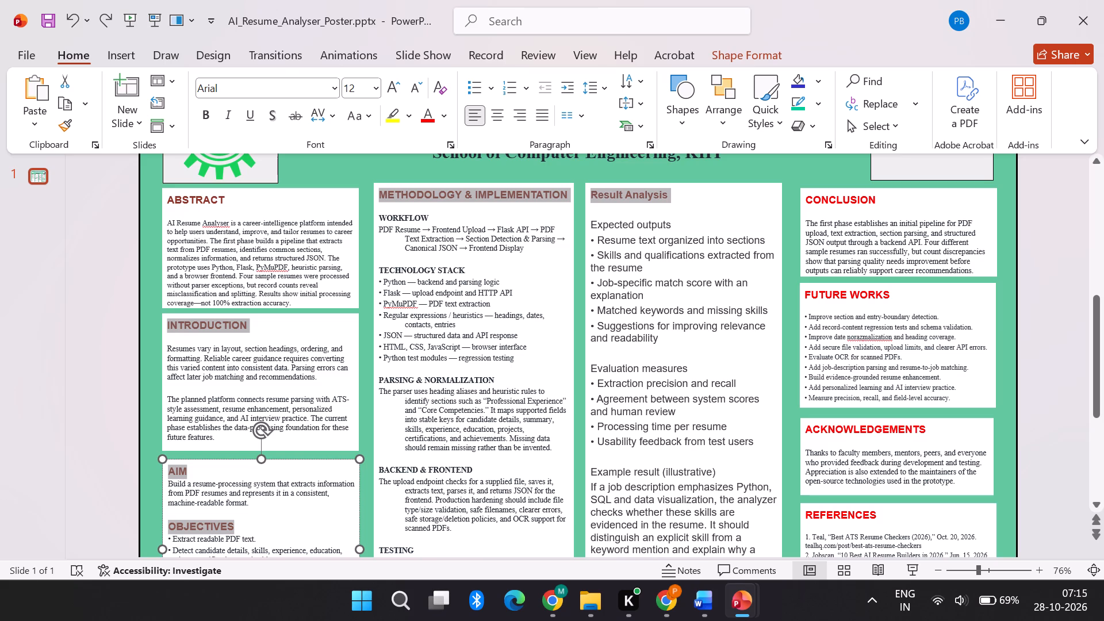
{"action": "double_click", "coordinate": [191, 198], "text": "ctrl"}
{"action": "scroll", "coordinate": [297, 317], "scroll_direction": "down", "scroll_amount": 1}
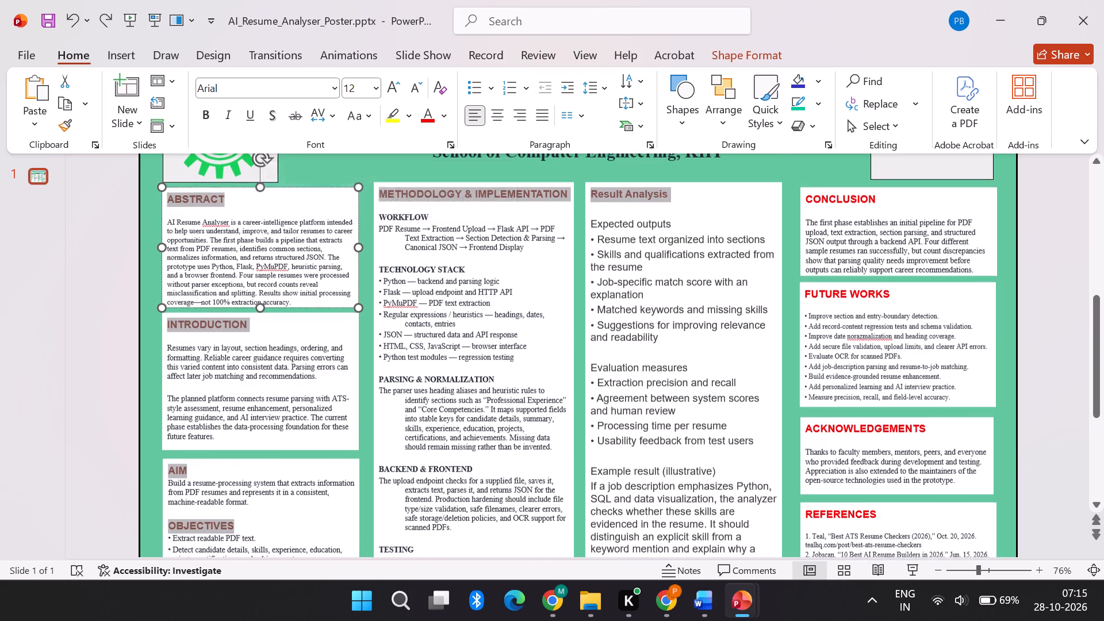
{"action": "scroll", "coordinate": [297, 317], "scroll_direction": "down", "scroll_amount": 3}
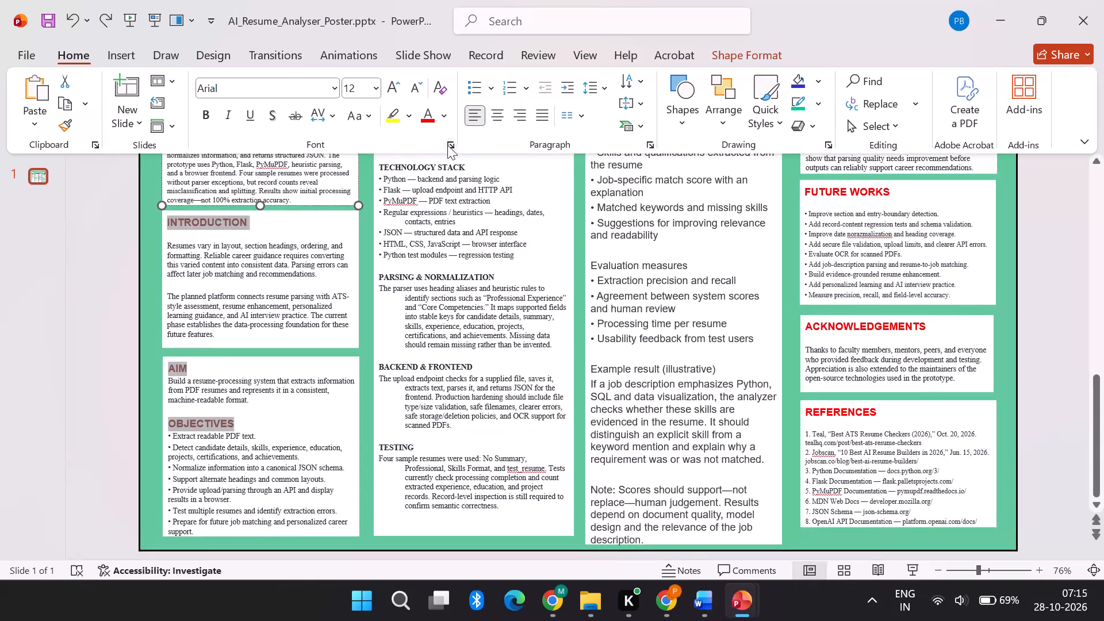
{"action": "left_click", "coordinate": [434, 117]}
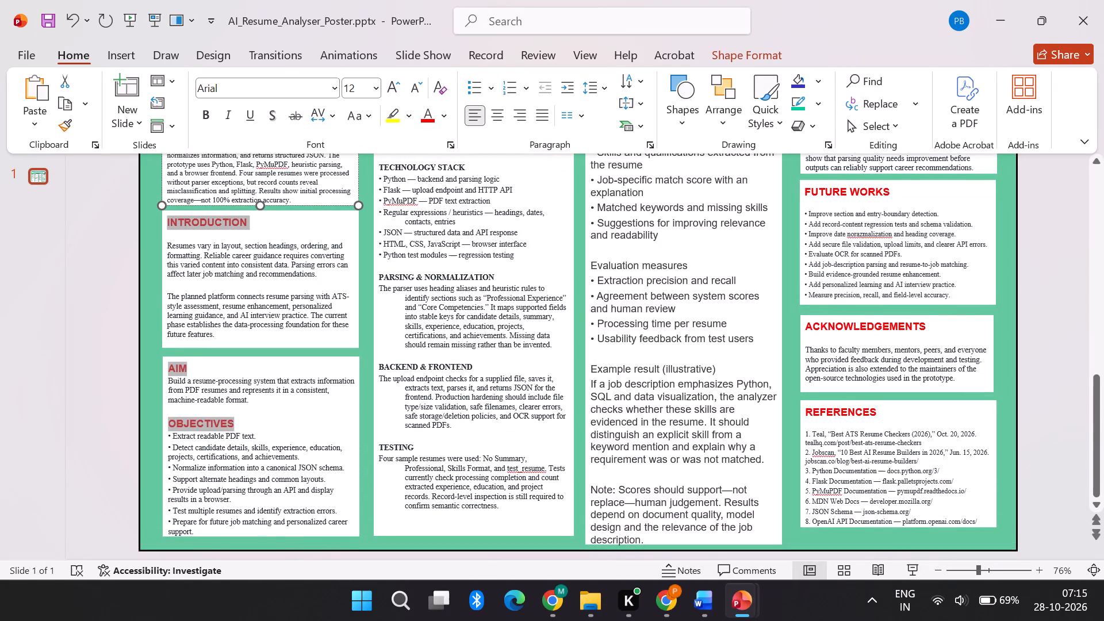
{"action": "left_click", "coordinate": [658, 347]}
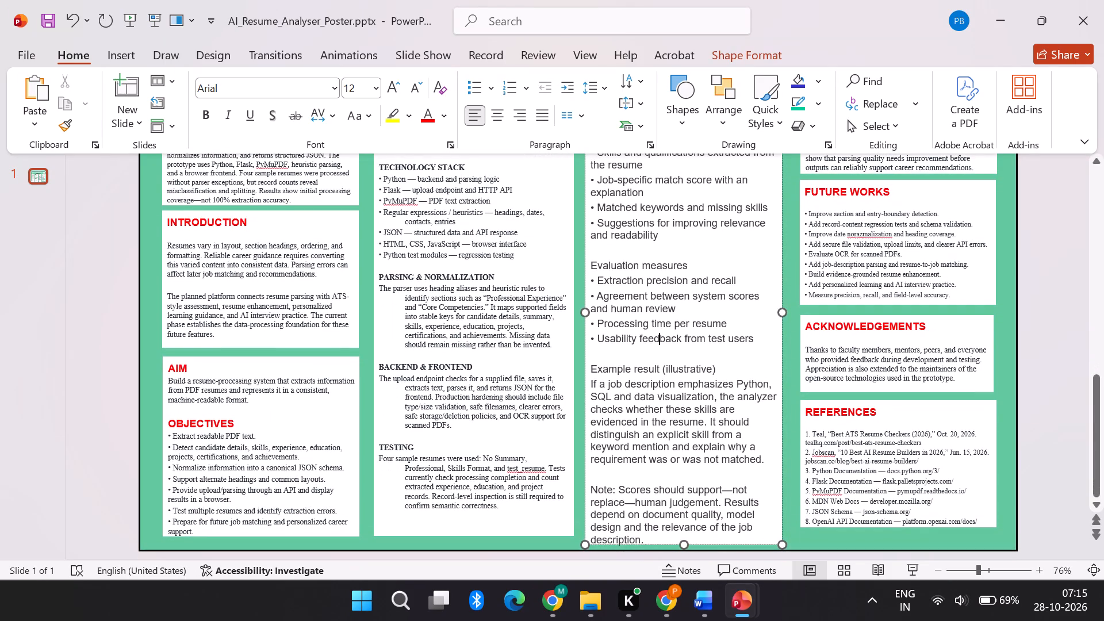
Enlarge the AIM and OBJECTIVES text box slightly in width and height from its lower outer corner.
{"action": "left_click", "coordinate": [333, 519]}
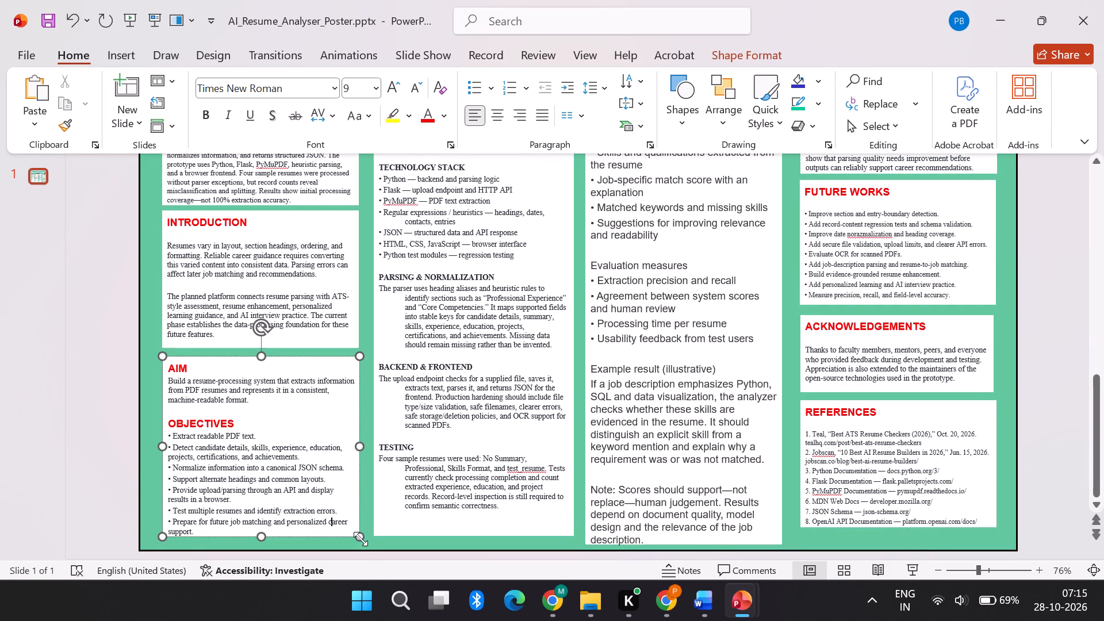
{"action": "left_click_drag", "start_coordinate": [361, 539], "coordinate": [363, 545]}
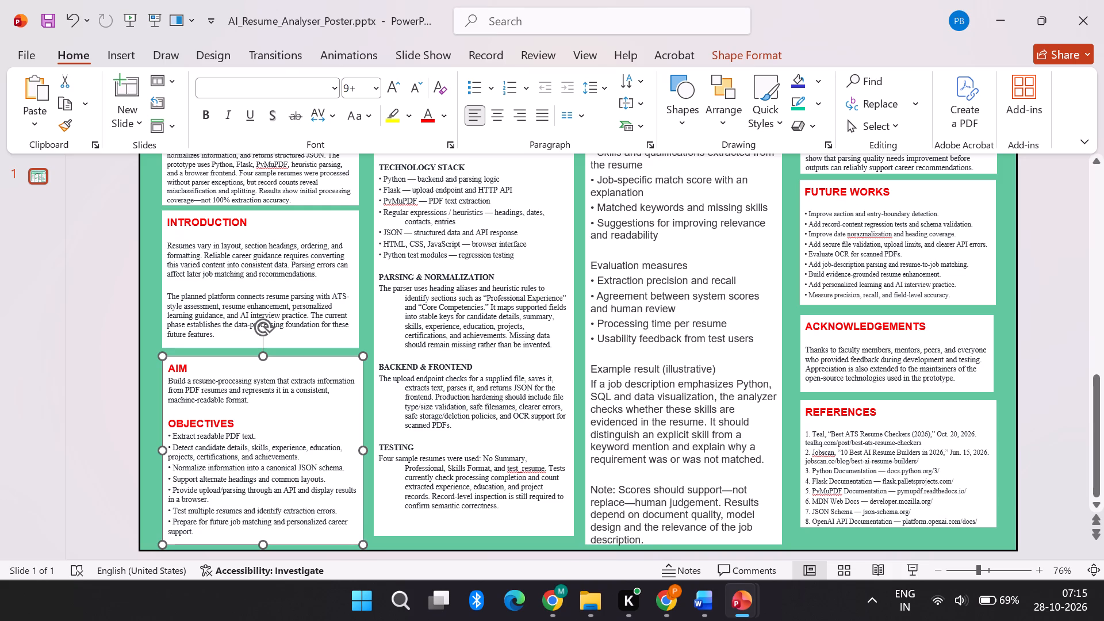
{"action": "left_click", "coordinate": [275, 356]}
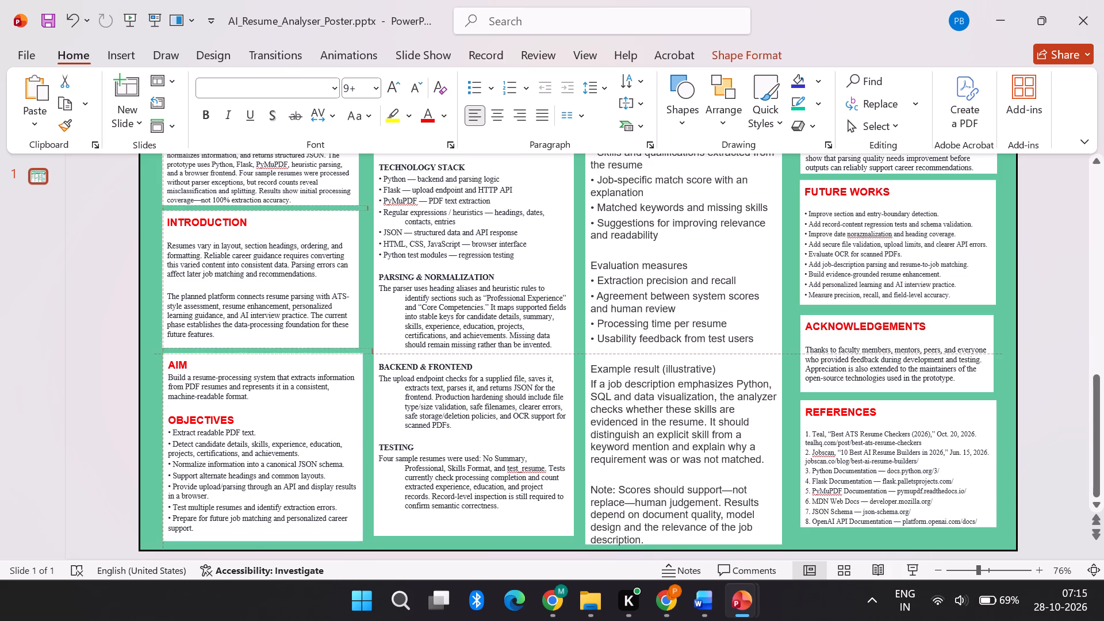
Indent the first line of the WORKFLOW paragraph by inserting nine spaces before "PDF Resume".
{"action": "left_click", "coordinate": [440, 509]}
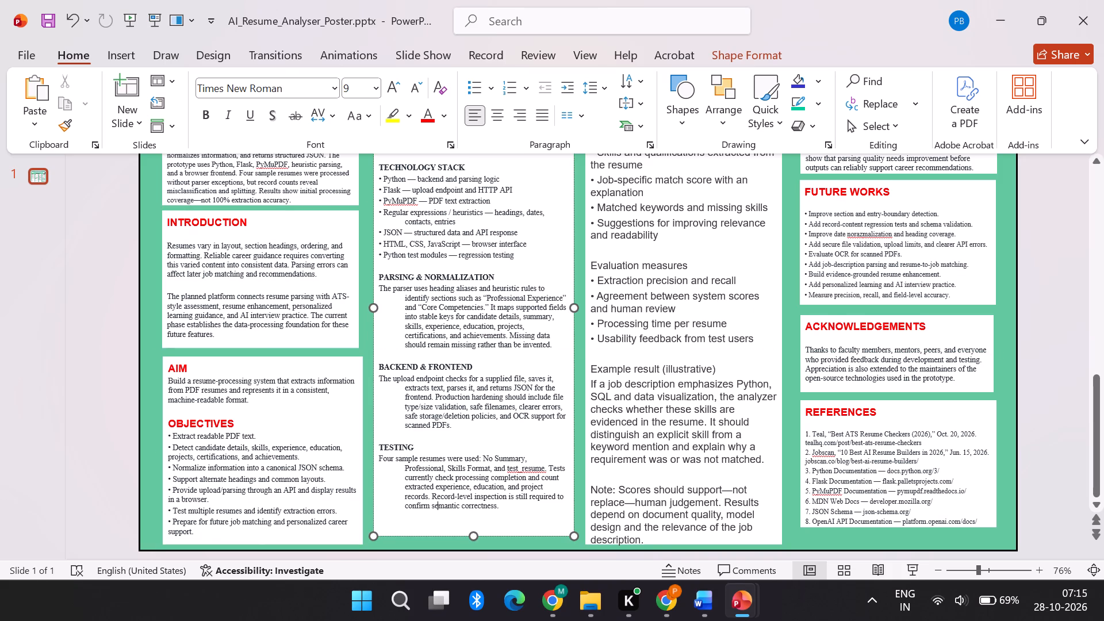
{"action": "scroll", "coordinate": [440, 509], "scroll_direction": "up", "scroll_amount": 3}
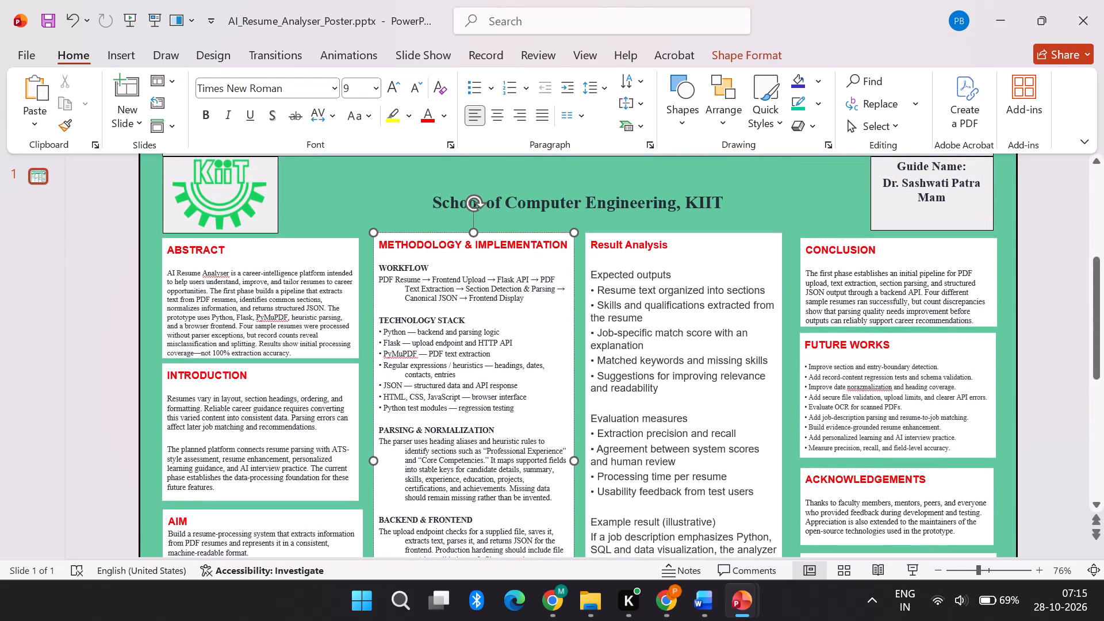
{"action": "left_click", "coordinate": [405, 292]}
{"action": "left_click_drag", "start_coordinate": [405, 292], "coordinate": [388, 292]}
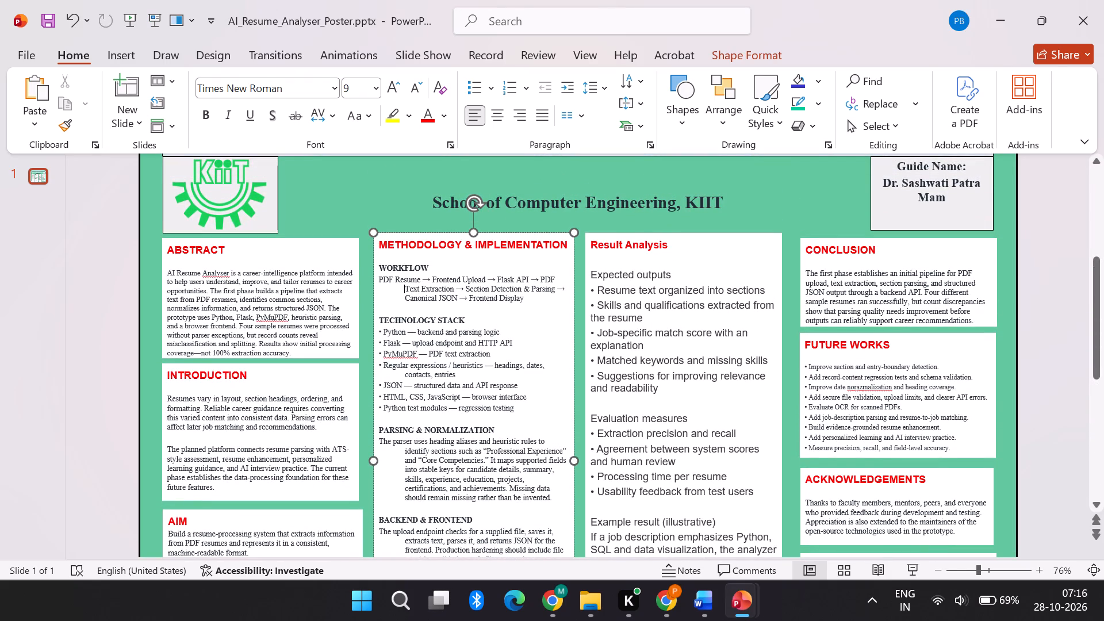
{"action": "left_click_drag", "start_coordinate": [388, 292], "coordinate": [394, 288]}
{"action": "double_click", "coordinate": [394, 288]}
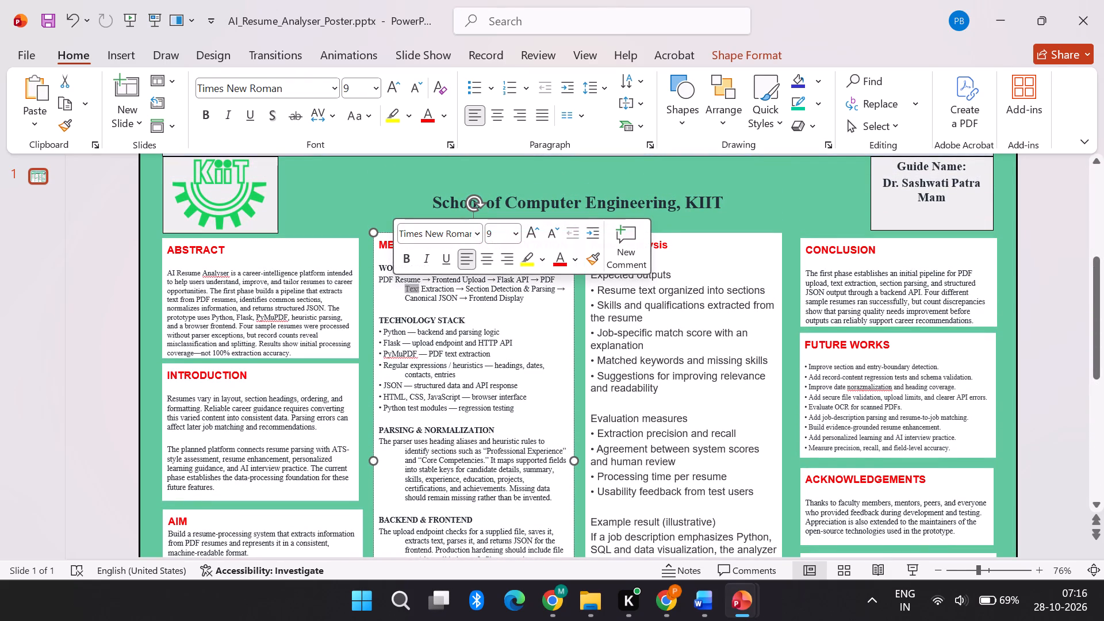
{"action": "left_click", "coordinate": [378, 281]}
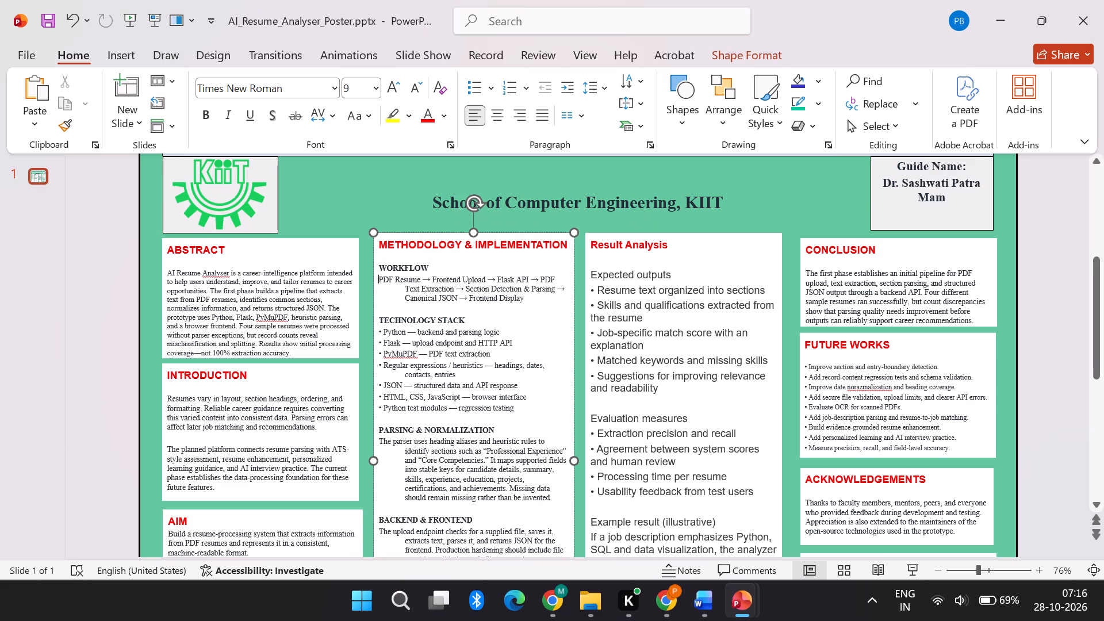
{"action": "key", "text": "space"}
{"action": "key", "text": "space"}
{"action": "key", "text": "space"}
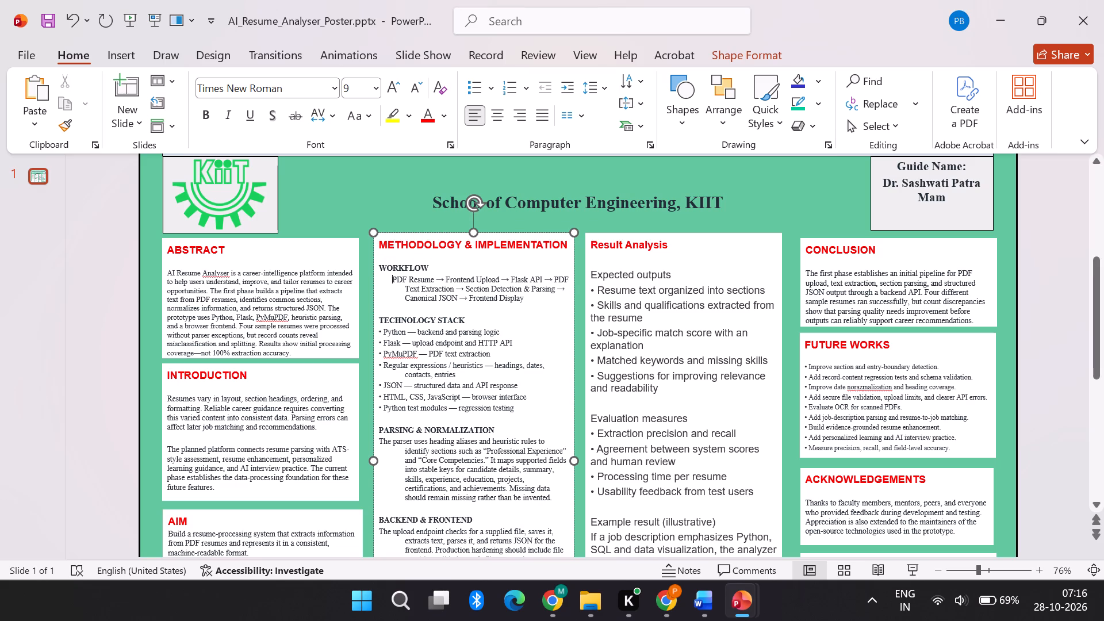
{"action": "key", "text": "space"}
{"action": "key", "text": "space"}
{"action": "key", "text": "space"}
{"action": "key", "text": "space"}
{"action": "key", "text": "space"}
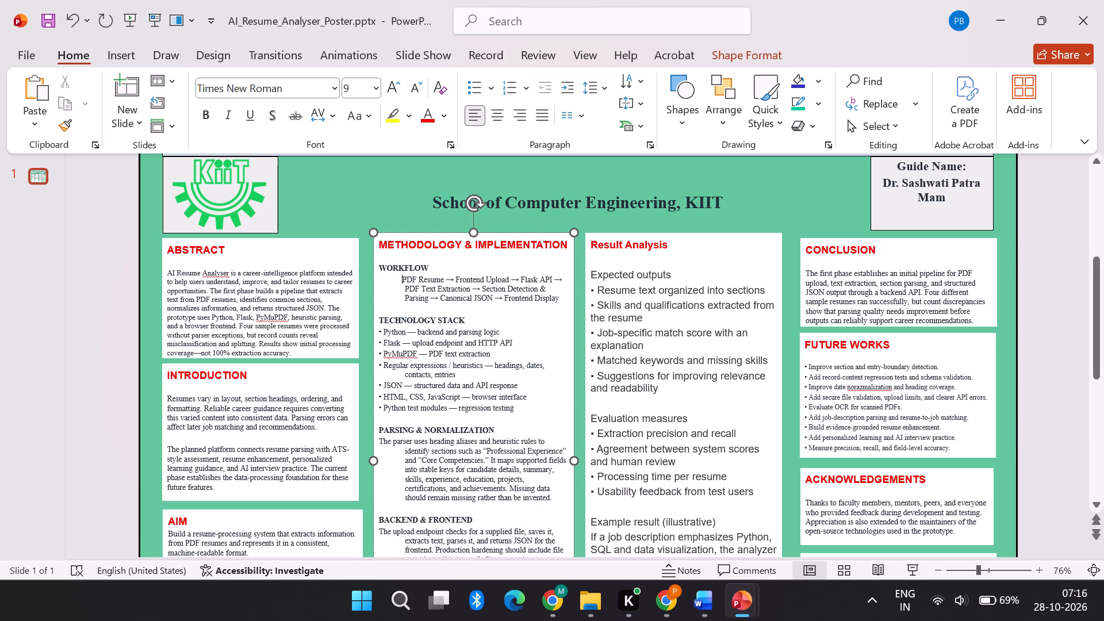
{"action": "key", "text": "space"}
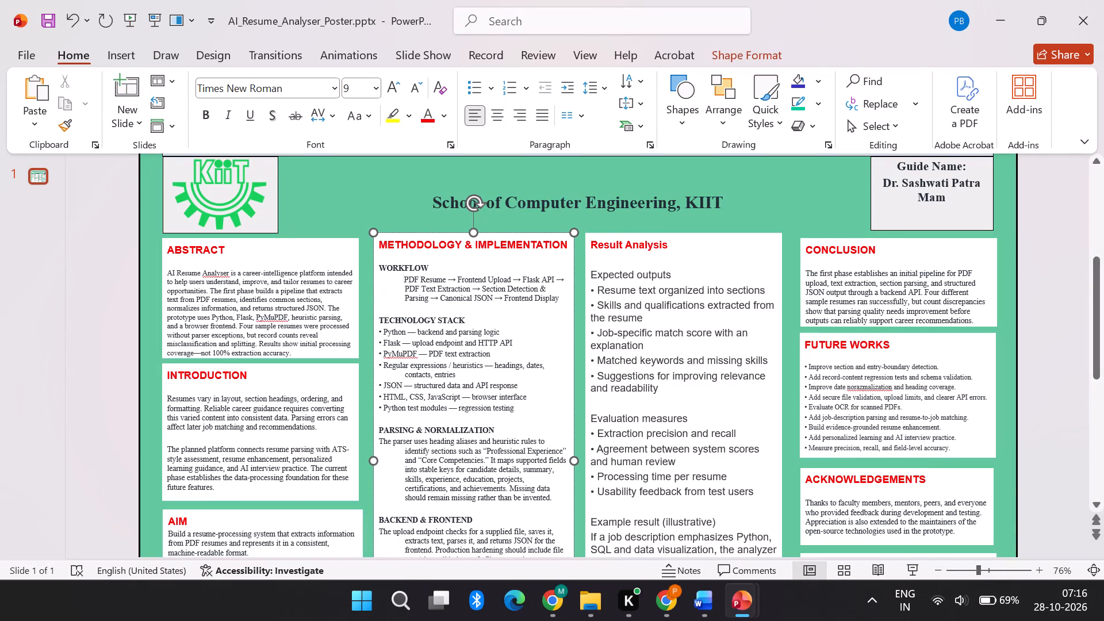
Right-align the WORKFLOW paragraph under METHODOLOGY & IMPLEMENTATION.
{"action": "left_click_drag", "start_coordinate": [402, 278], "coordinate": [549, 306]}
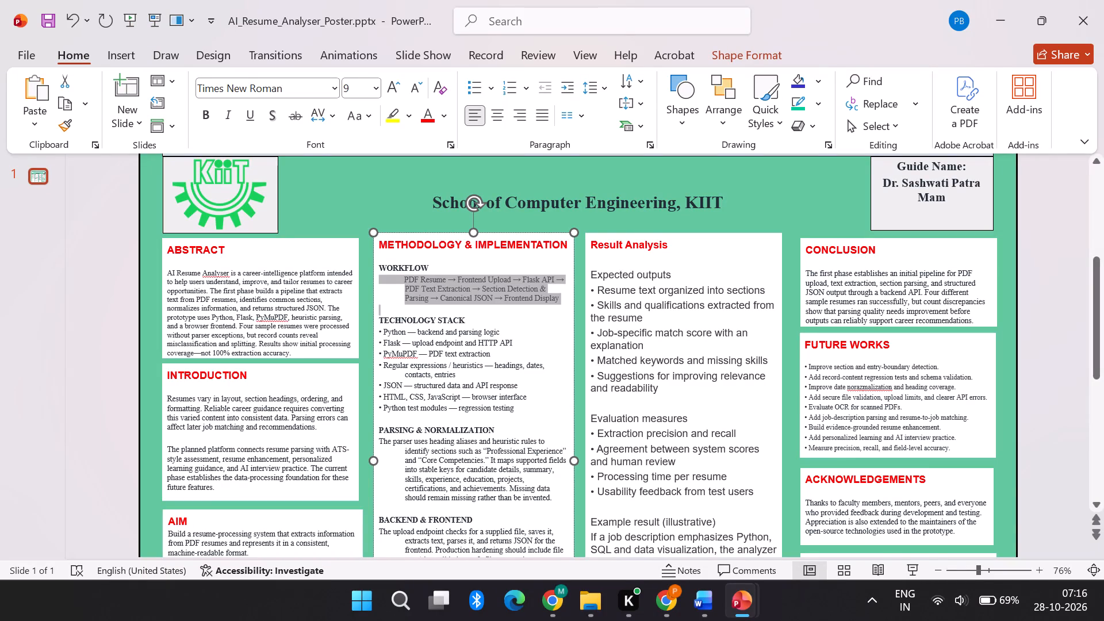
{"action": "left_click_drag", "start_coordinate": [549, 306], "coordinate": [562, 306]}
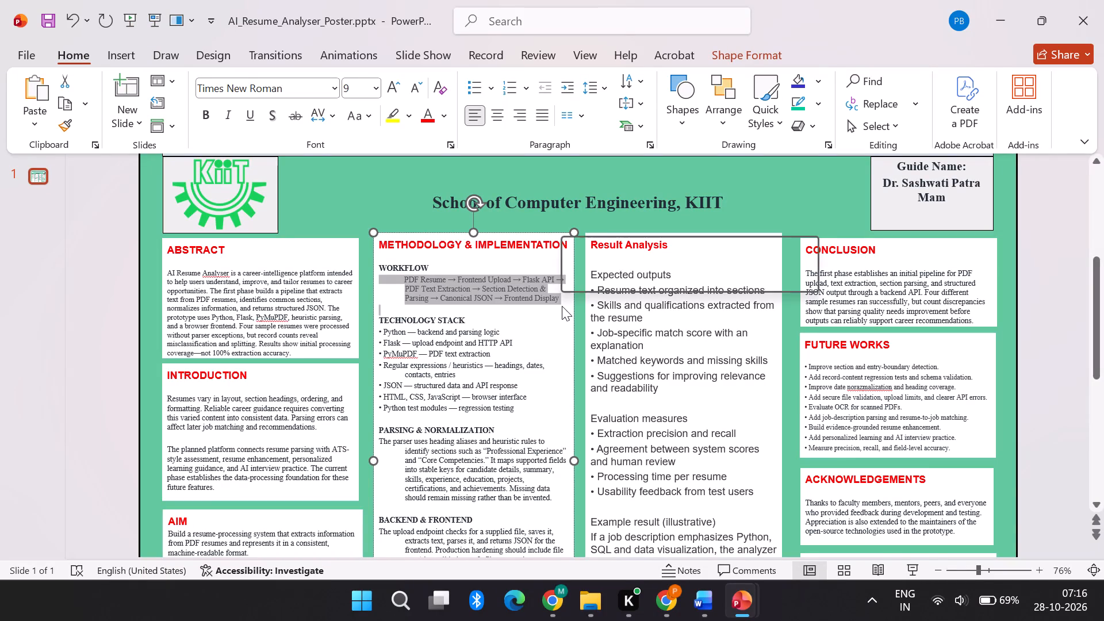
{"action": "left_click", "coordinate": [524, 109]}
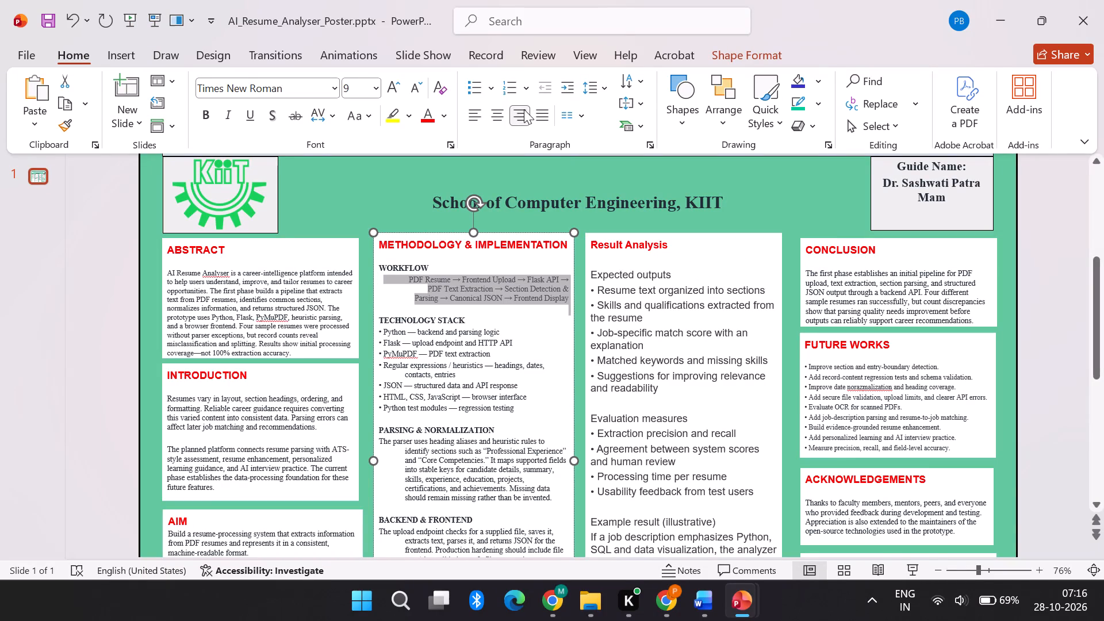
Left-align the WORKFLOW paragraph under METHODOLOGY & IMPLEMENTATION after trying justified alignment.
{"action": "left_click", "coordinate": [545, 114]}
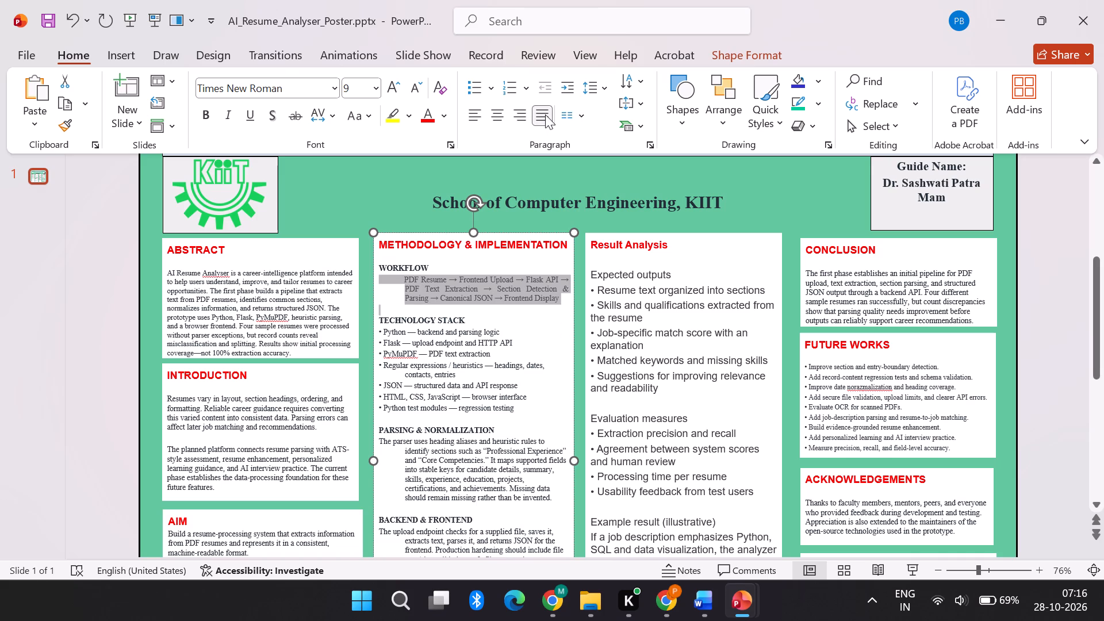
{"action": "left_click", "coordinate": [474, 117]}
{"action": "left_click", "coordinate": [474, 117]}
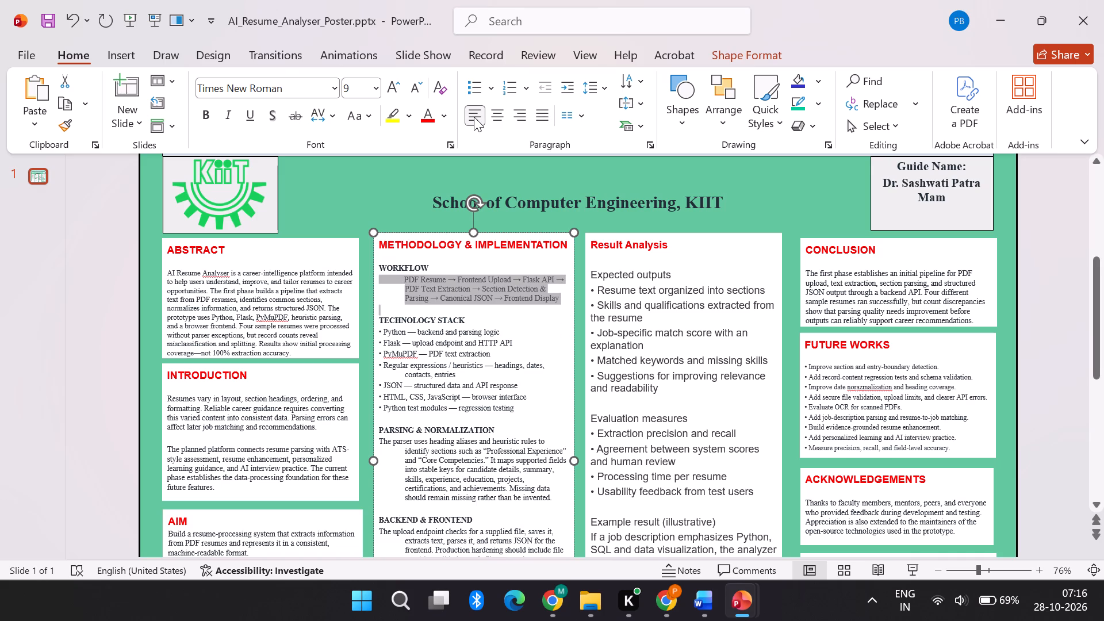
{"action": "double_click", "coordinate": [474, 117]}
{"action": "left_click", "coordinate": [520, 380]}
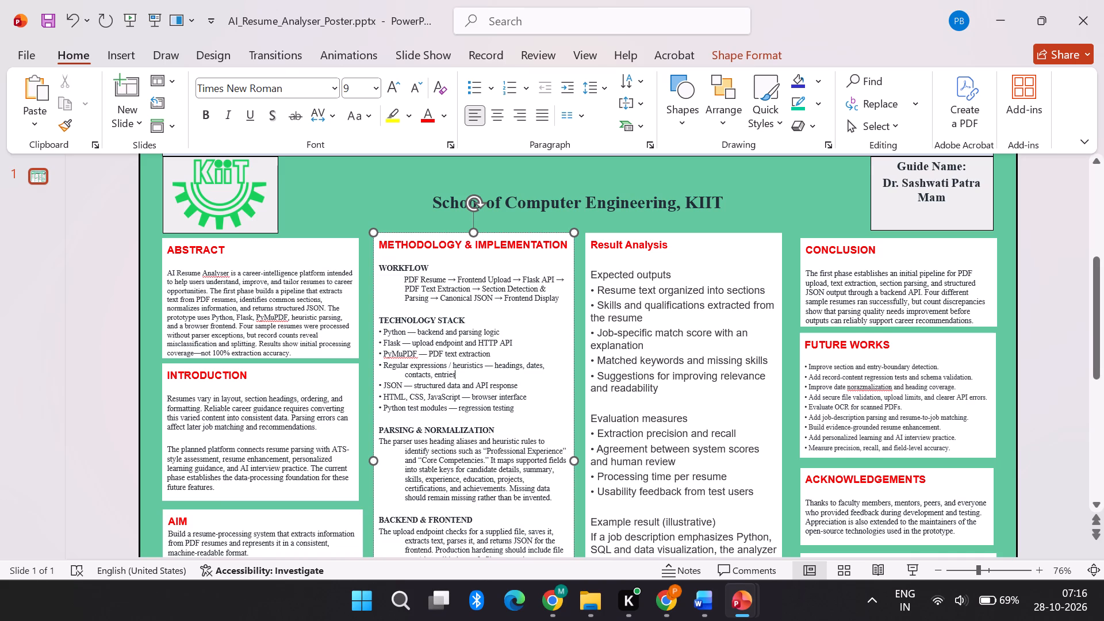
Indent the first line of the PARSING & NORMALIZATION paragraph by inserting twelve spaces before "The parser uses".
{"action": "scroll", "coordinate": [520, 380], "scroll_direction": "down", "scroll_amount": 2}
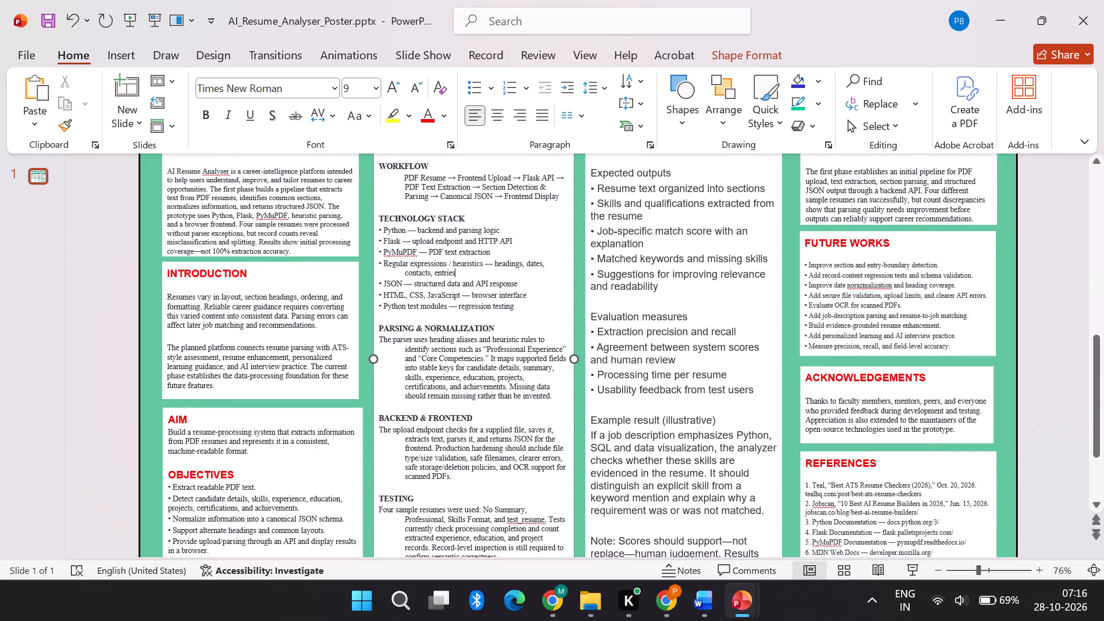
{"action": "left_click", "coordinate": [379, 343]}
{"action": "key", "text": "space"}
{"action": "key", "text": "space"}
{"action": "key", "text": "space"}
{"action": "key", "text": "space"}
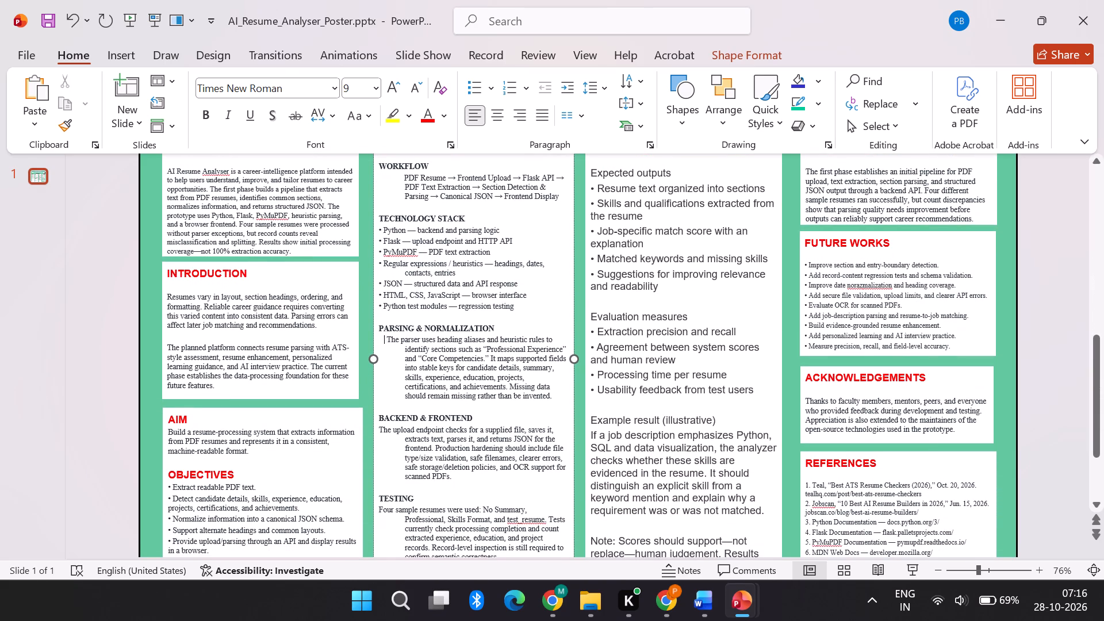
{"action": "key", "text": "space"}
{"action": "key", "text": "space"}
{"action": "key", "text": "space"}
{"action": "key", "text": "space"}
{"action": "key", "text": "space"}
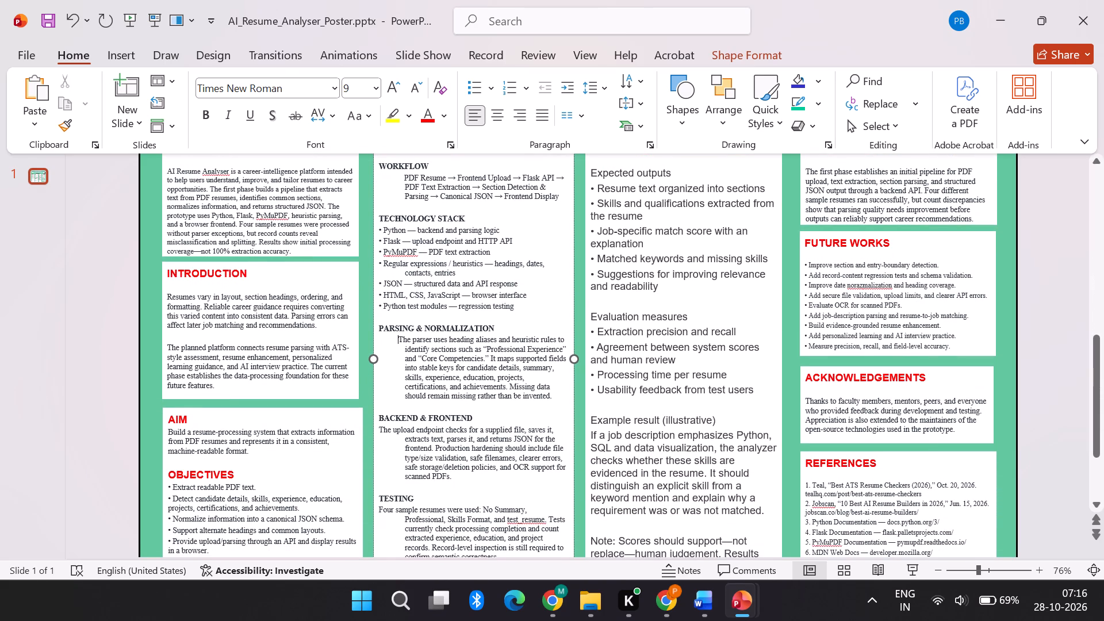
{"action": "key", "text": "space"}
{"action": "key", "text": "space"}
{"action": "key", "text": "space"}
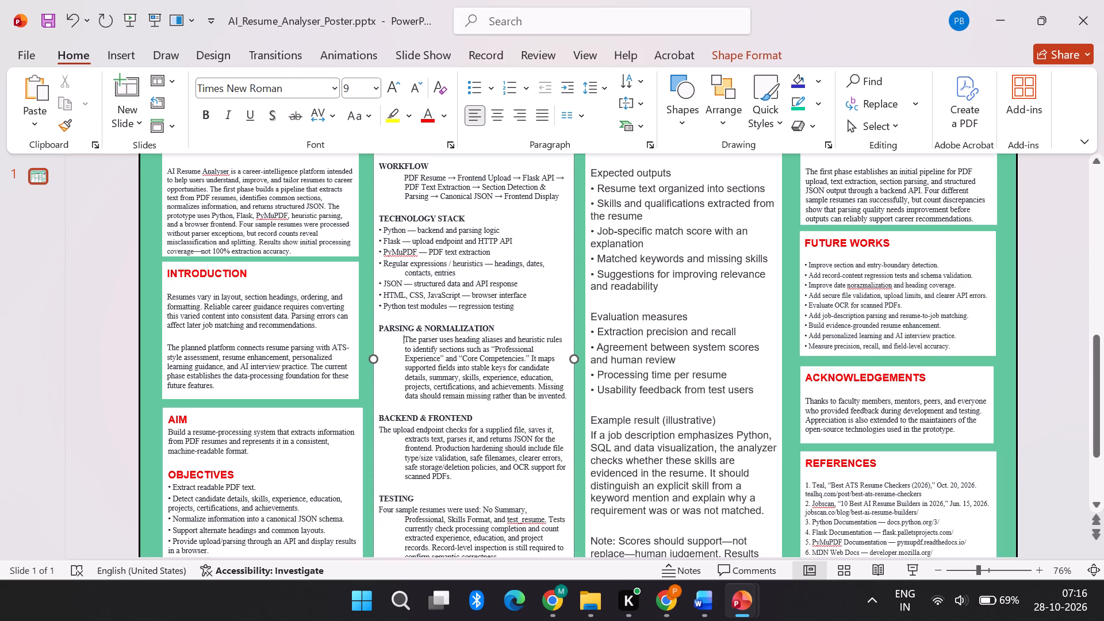
Indent the first line of the BACKEND & FRONTEND paragraph by inserting thirteen spaces before "The upload endpoint".
{"action": "scroll", "coordinate": [538, 439], "scroll_direction": "down", "scroll_amount": 1}
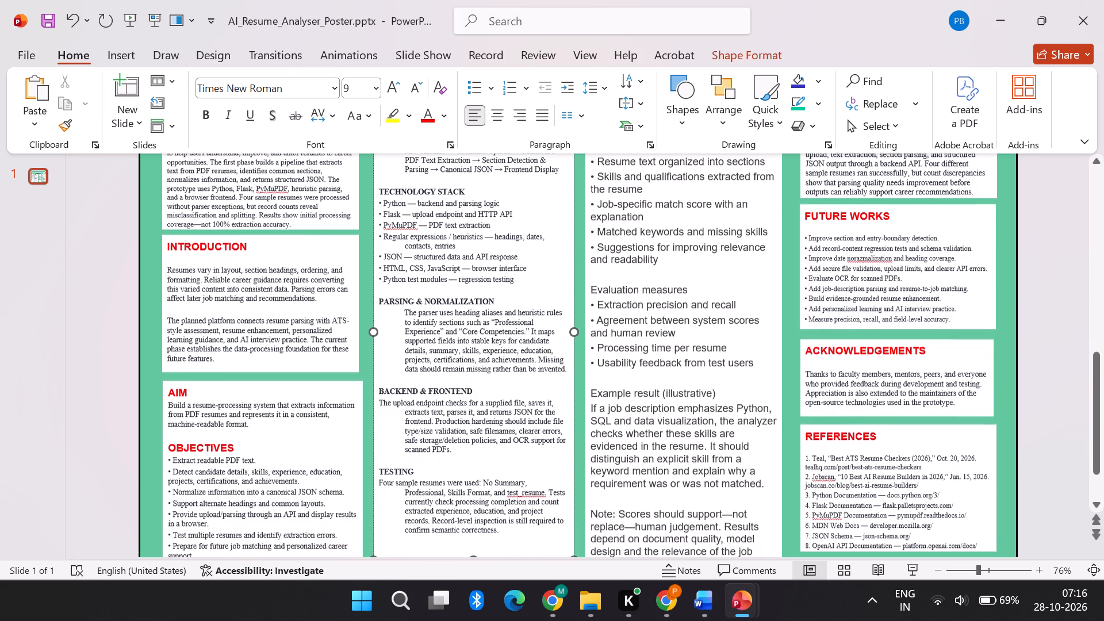
{"action": "scroll", "coordinate": [538, 439], "scroll_direction": "down", "scroll_amount": 1}
{"action": "left_click", "coordinate": [379, 379]}
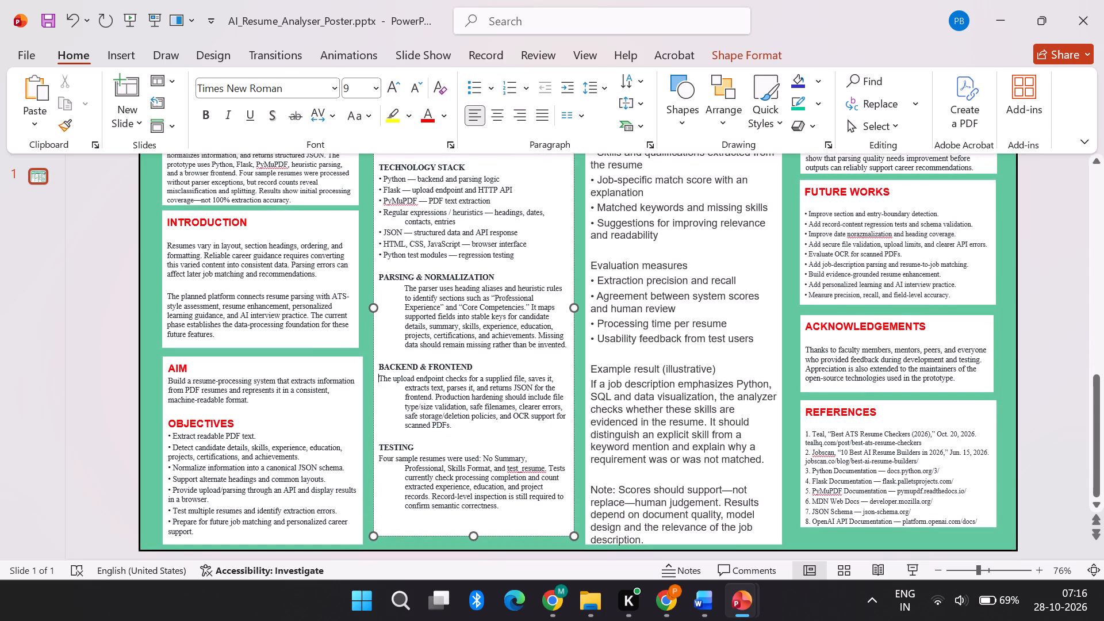
{"action": "key", "text": "space"}
{"action": "key", "text": "space"}
{"action": "key", "text": "space"}
{"action": "key", "text": "space"}
{"action": "key", "text": "space"}
{"action": "key", "text": "space"}
{"action": "key", "text": "space"}
{"action": "key", "text": "space"}
{"action": "key", "text": "space"}
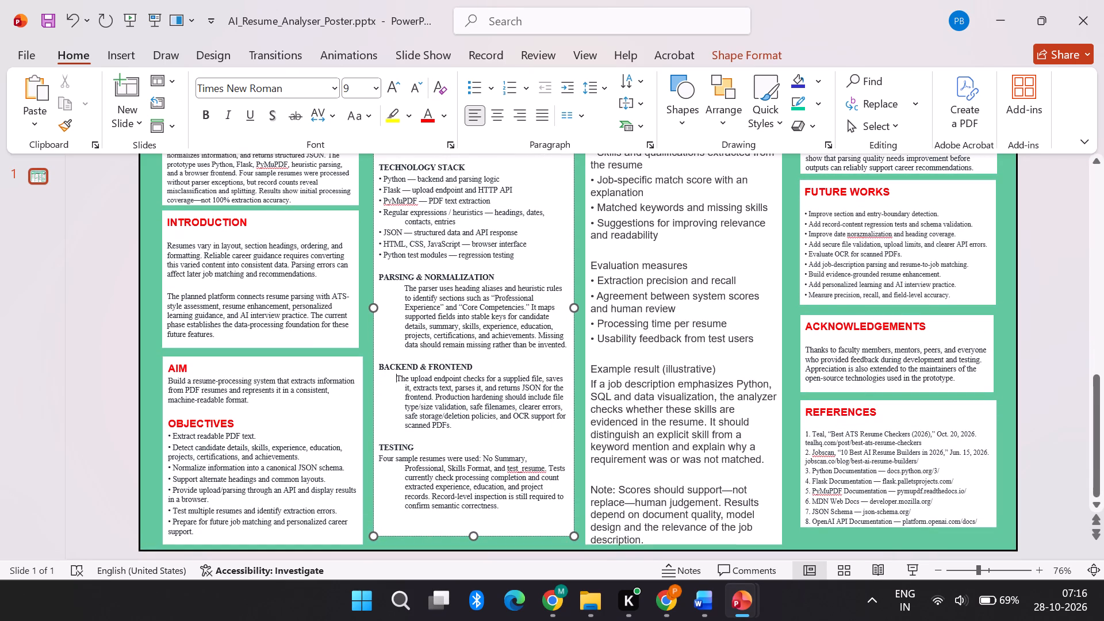
{"action": "key", "text": "space"}
{"action": "key", "text": "space"}
{"action": "key", "text": "space"}
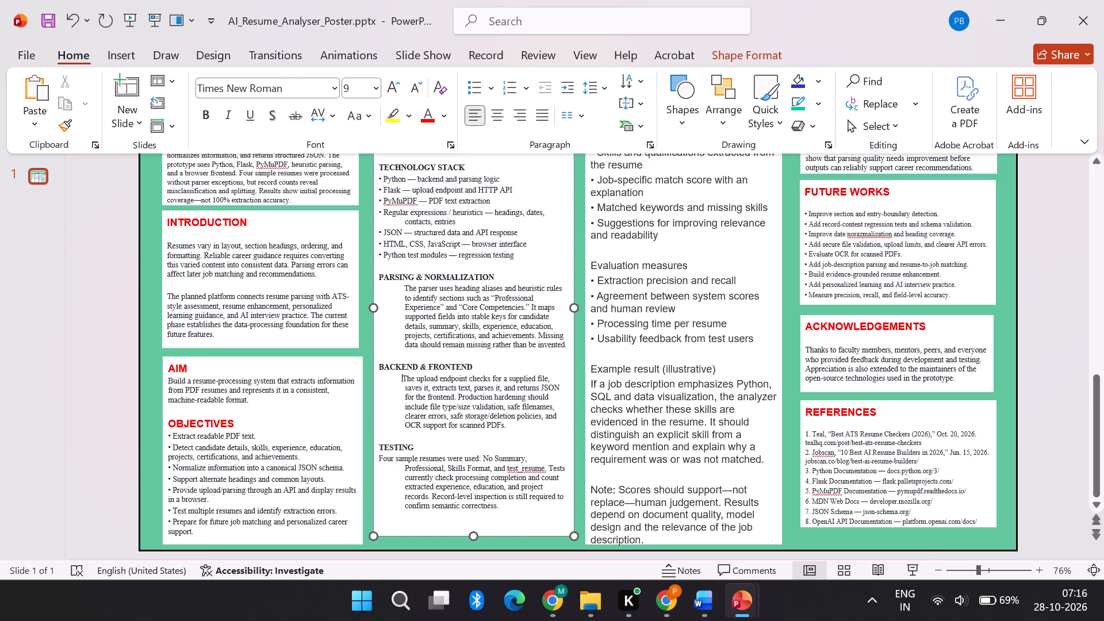
{"action": "key", "text": "space"}
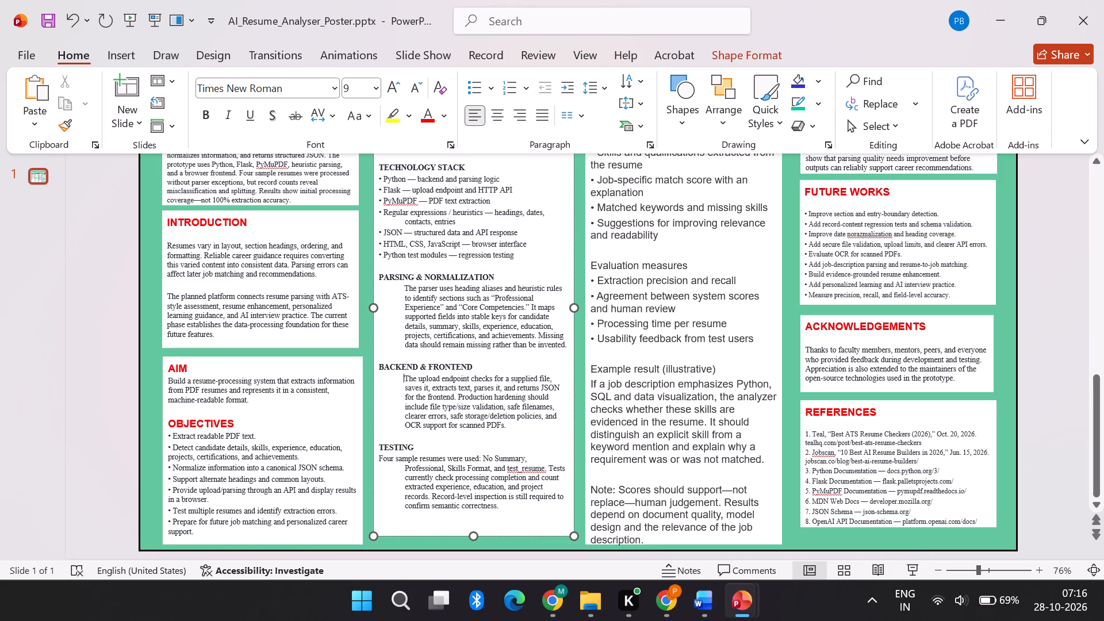
Insert a blank line below each of the BACKEND & FRONTEND and PARSING & NORMALIZATION subheadings.
{"action": "left_click", "coordinate": [491, 368]}
{"action": "key", "text": "Return"}
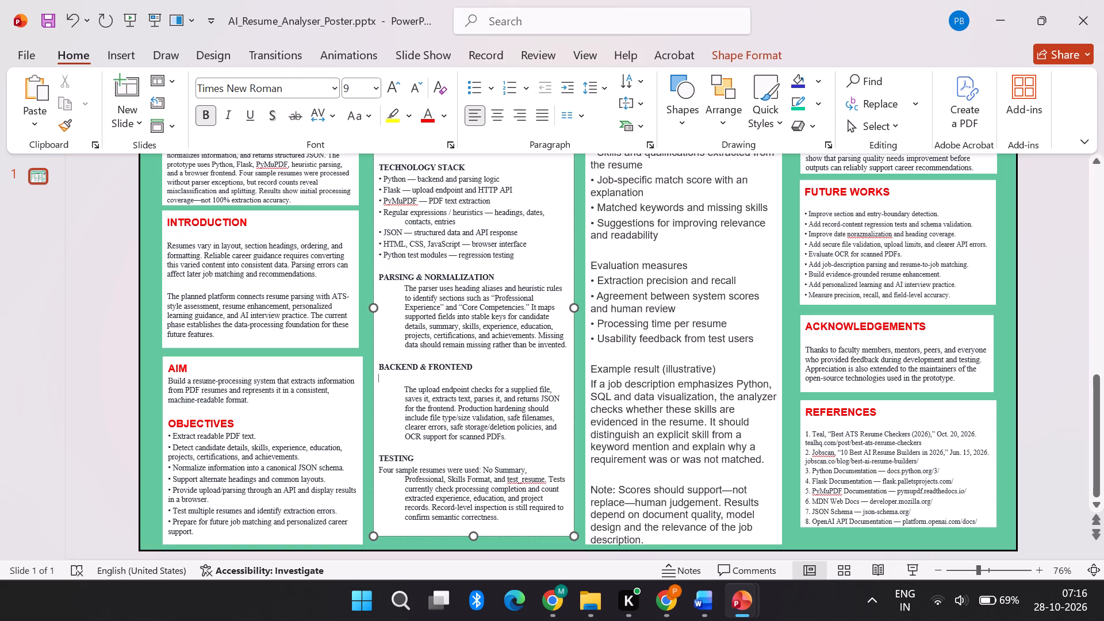
{"action": "scroll", "coordinate": [491, 368], "scroll_direction": "up", "scroll_amount": 1}
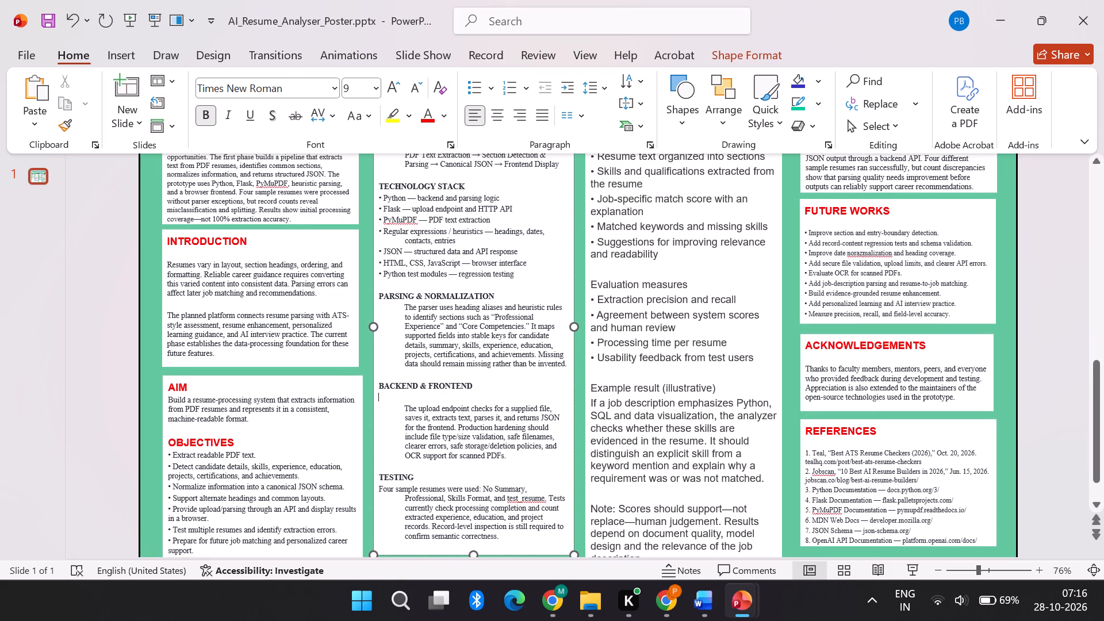
{"action": "left_click", "coordinate": [500, 296]}
{"action": "key", "text": "Return"}
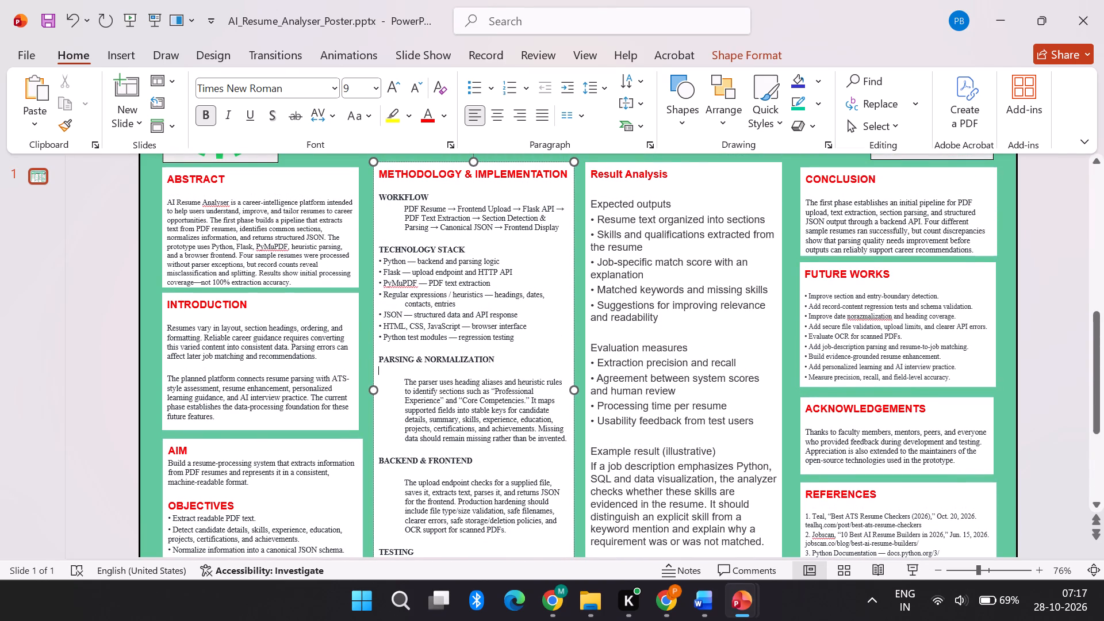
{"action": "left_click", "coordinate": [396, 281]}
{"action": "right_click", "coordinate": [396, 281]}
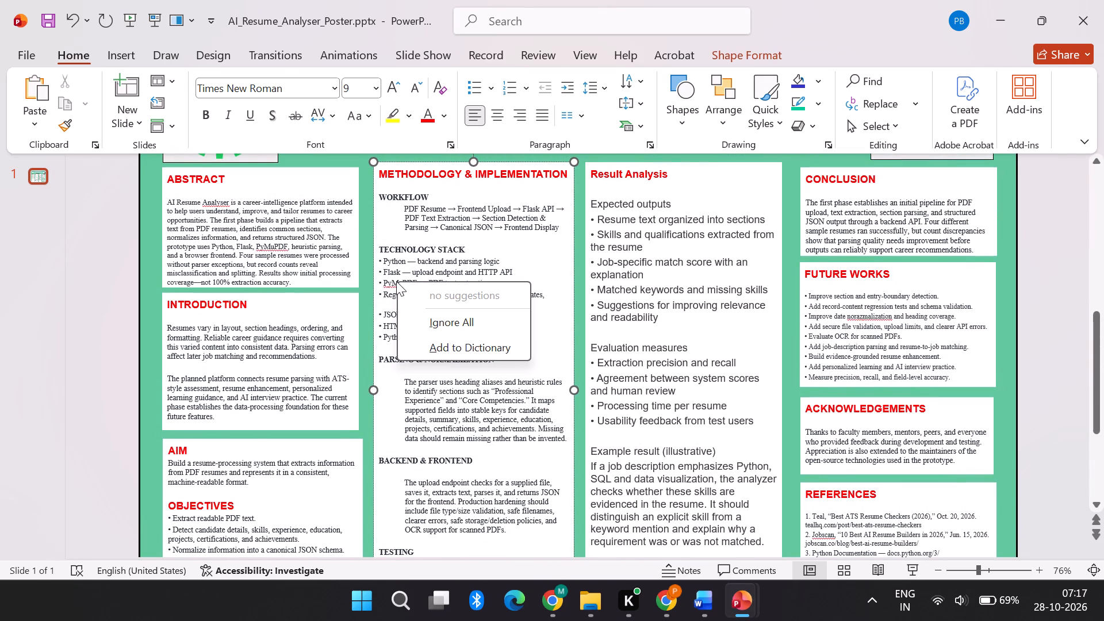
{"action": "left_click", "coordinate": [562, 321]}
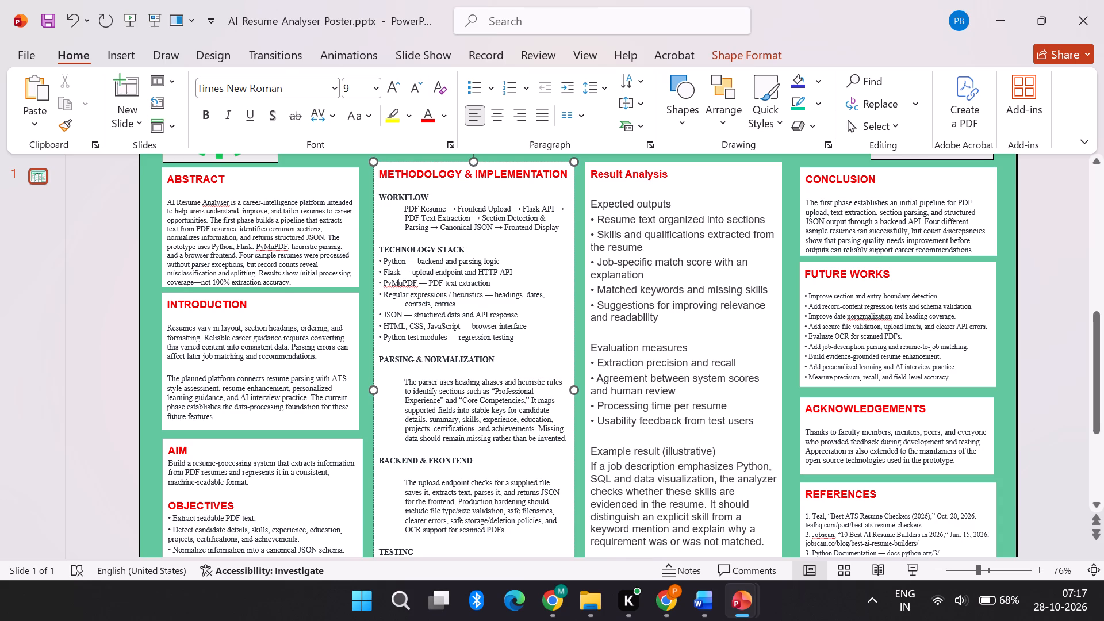
Delete the "PyMuPDF — PDF text extraction" bullet from the TECHNOLOGY STACK list, leaving no empty line.
{"action": "scroll", "coordinate": [454, 398], "scroll_direction": "down", "scroll_amount": 1}
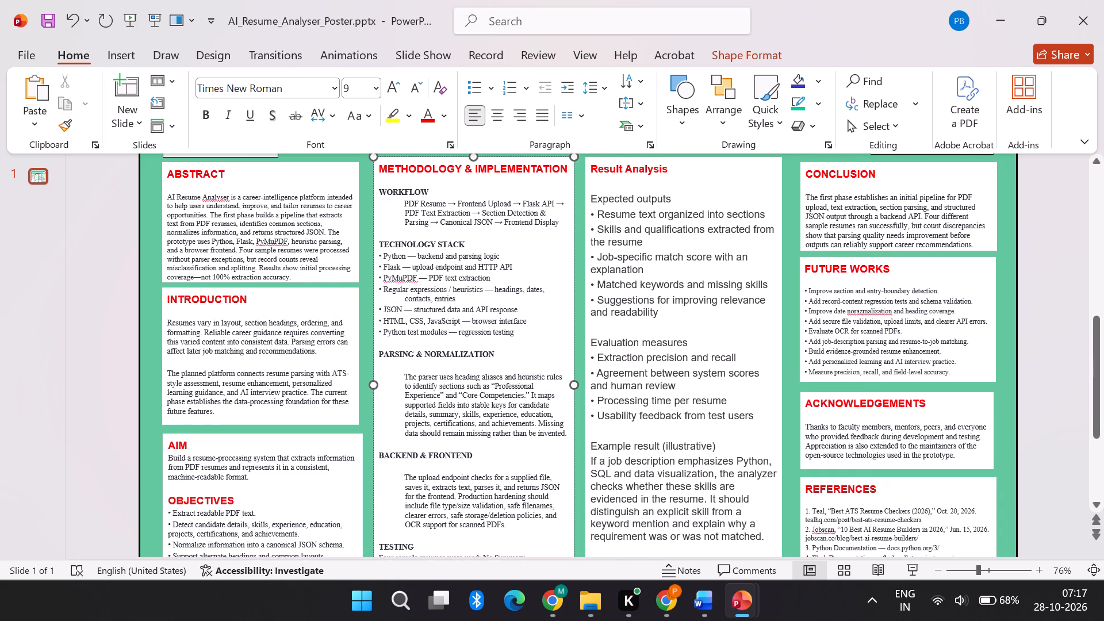
{"action": "scroll", "coordinate": [454, 398], "scroll_direction": "down", "scroll_amount": 2}
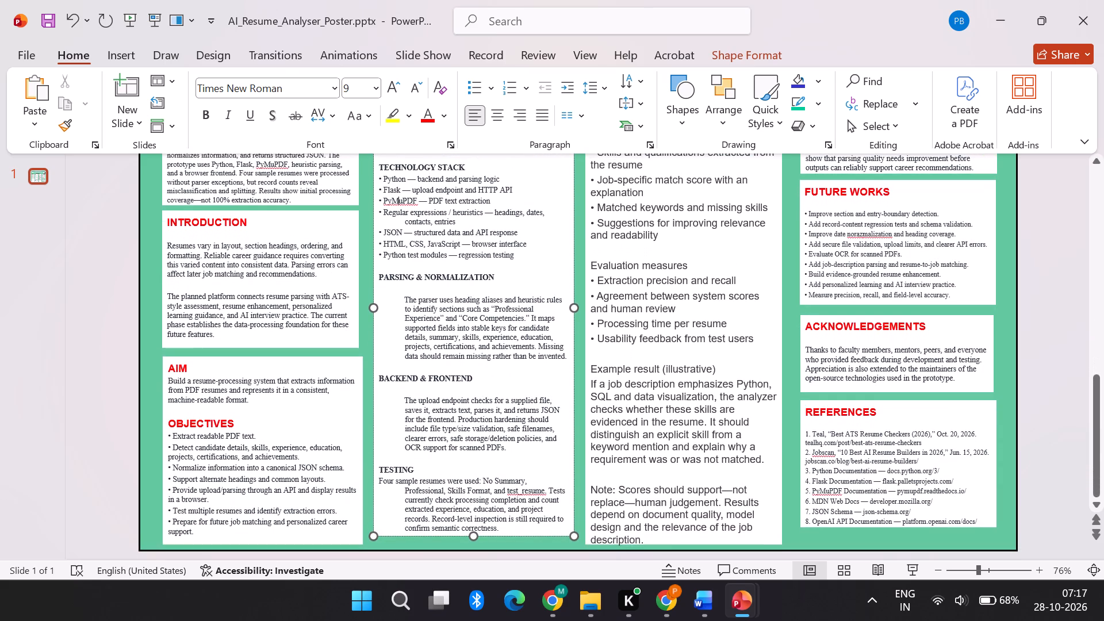
{"action": "scroll", "coordinate": [454, 398], "scroll_direction": "up", "scroll_amount": 2}
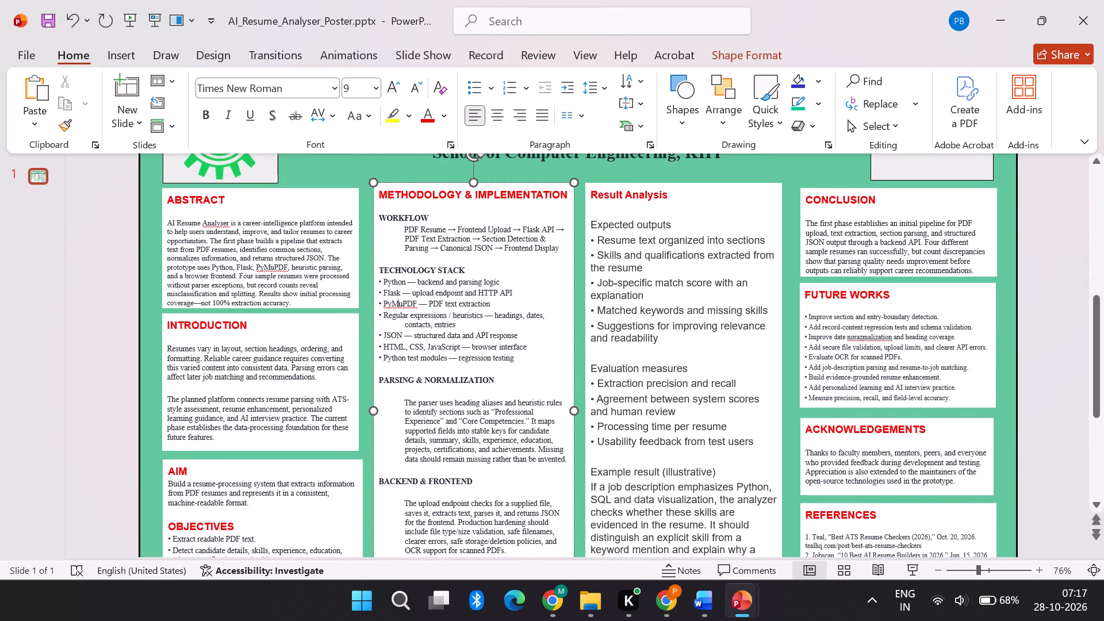
{"action": "left_click_drag", "start_coordinate": [491, 301], "coordinate": [390, 305]}
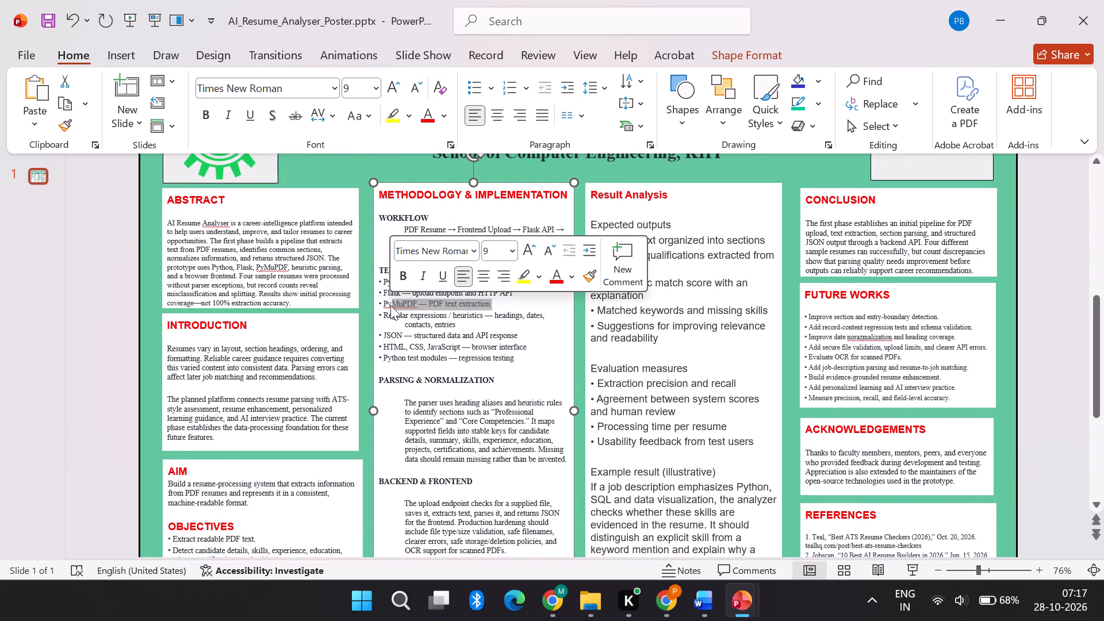
{"action": "key", "text": "BackSpace"}
{"action": "key", "text": "BackSpace"}
{"action": "key", "text": "BackSpace"}
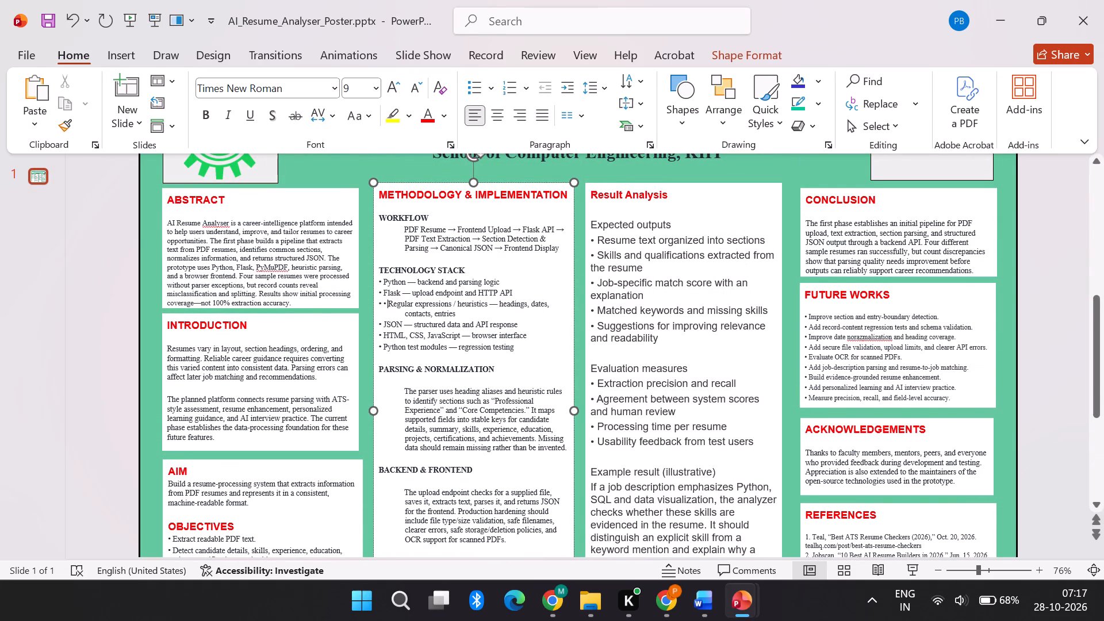
{"action": "key", "text": "BackSpace"}
{"action": "key", "text": "BackSpace"}
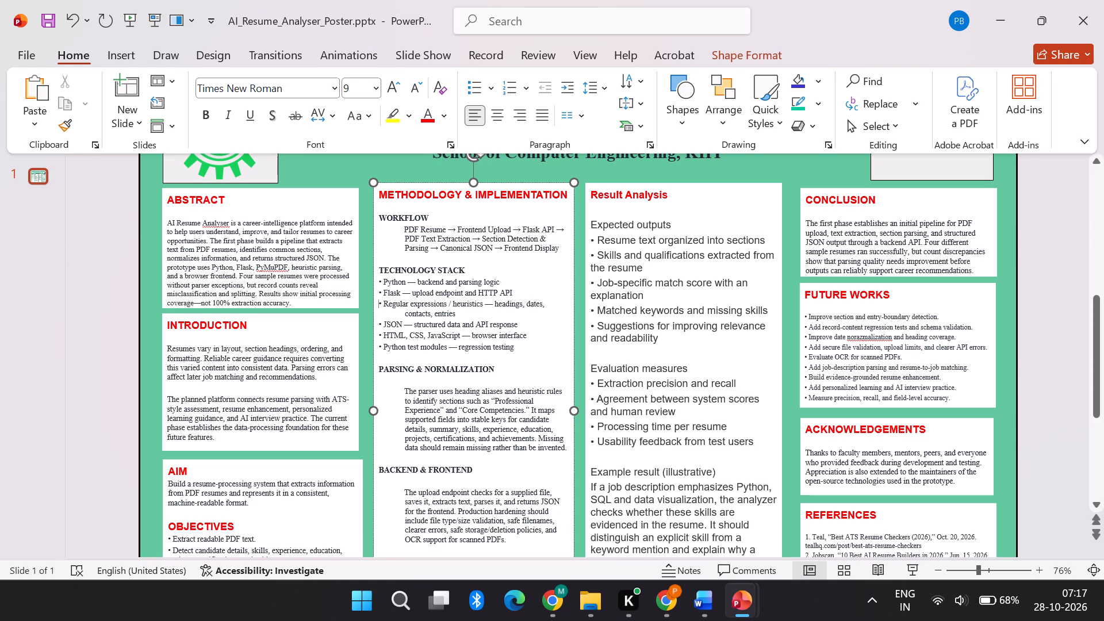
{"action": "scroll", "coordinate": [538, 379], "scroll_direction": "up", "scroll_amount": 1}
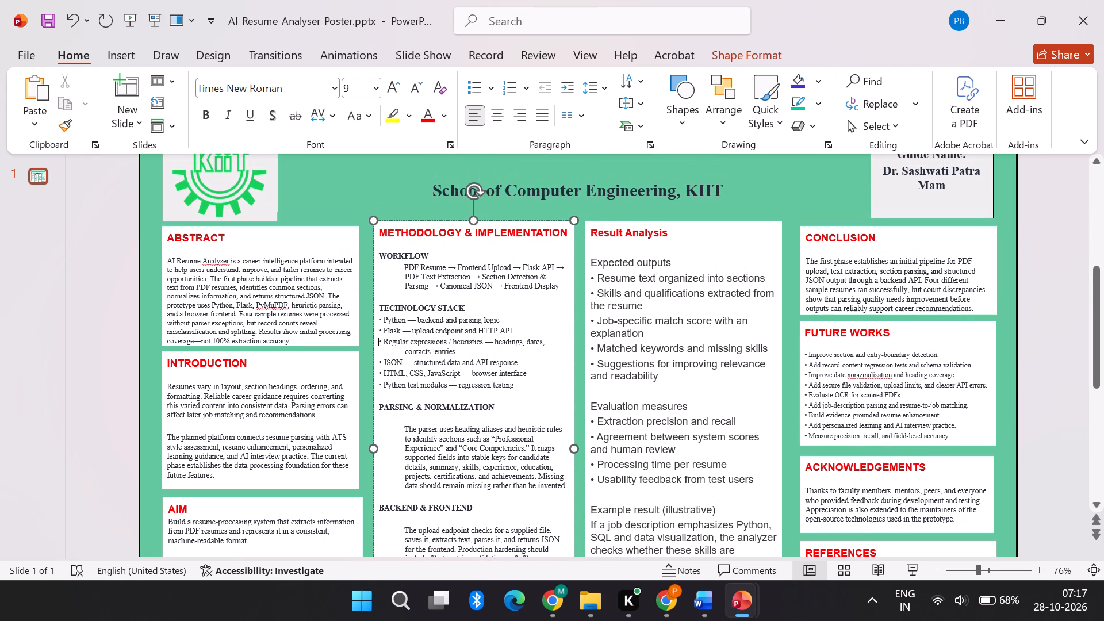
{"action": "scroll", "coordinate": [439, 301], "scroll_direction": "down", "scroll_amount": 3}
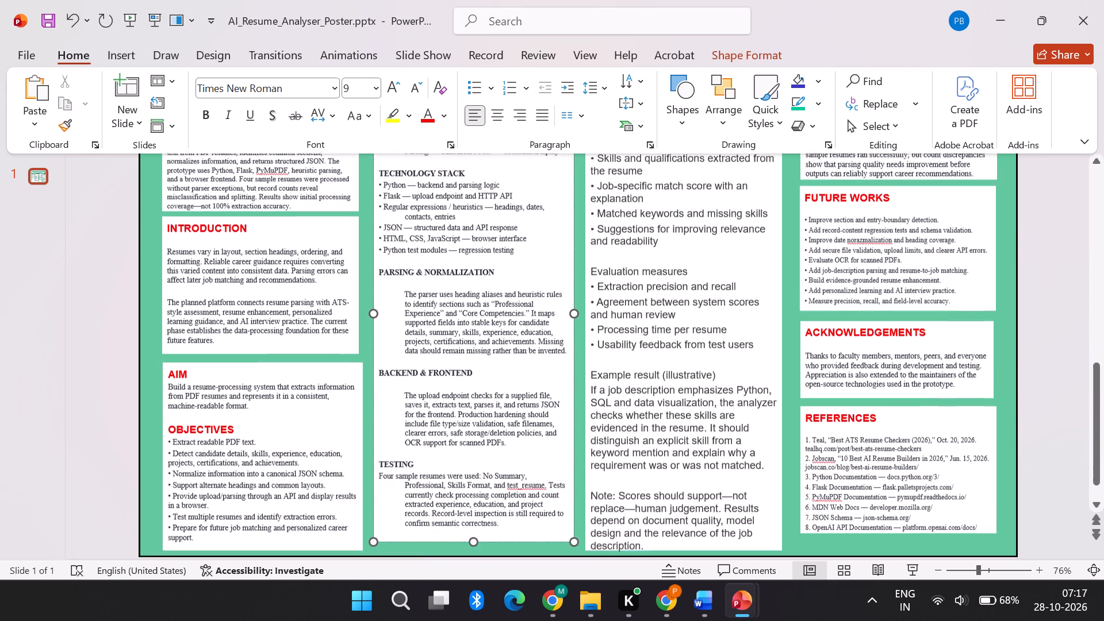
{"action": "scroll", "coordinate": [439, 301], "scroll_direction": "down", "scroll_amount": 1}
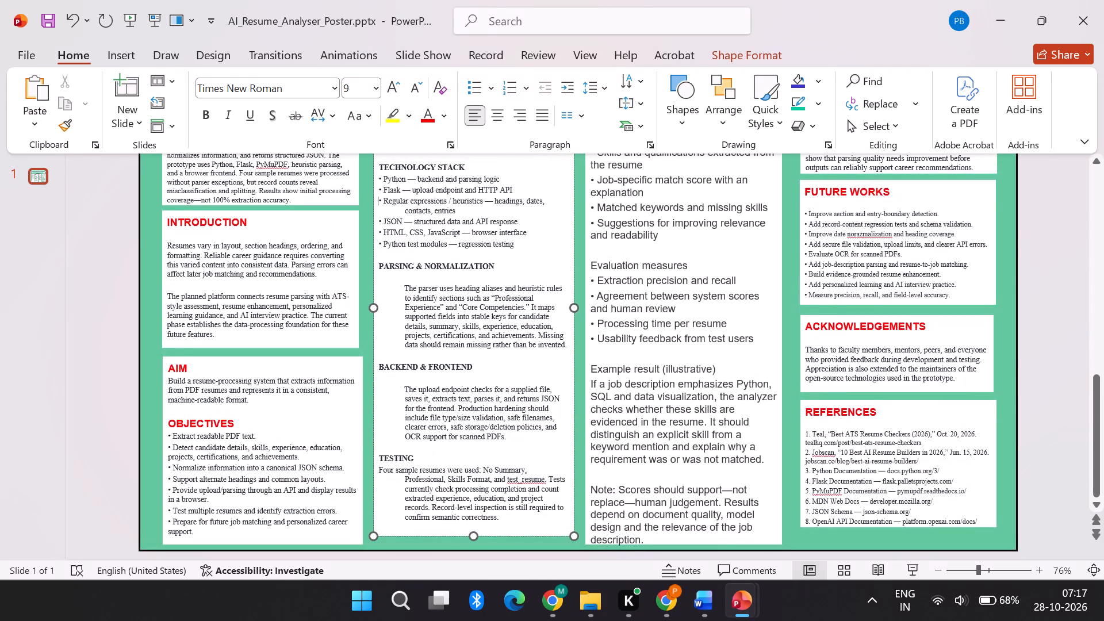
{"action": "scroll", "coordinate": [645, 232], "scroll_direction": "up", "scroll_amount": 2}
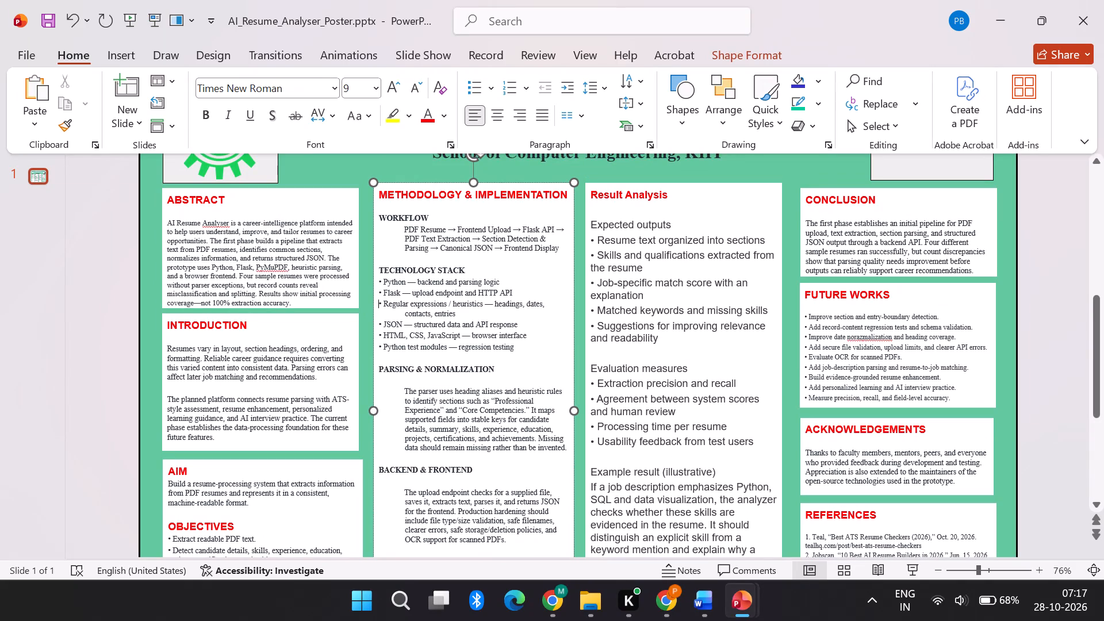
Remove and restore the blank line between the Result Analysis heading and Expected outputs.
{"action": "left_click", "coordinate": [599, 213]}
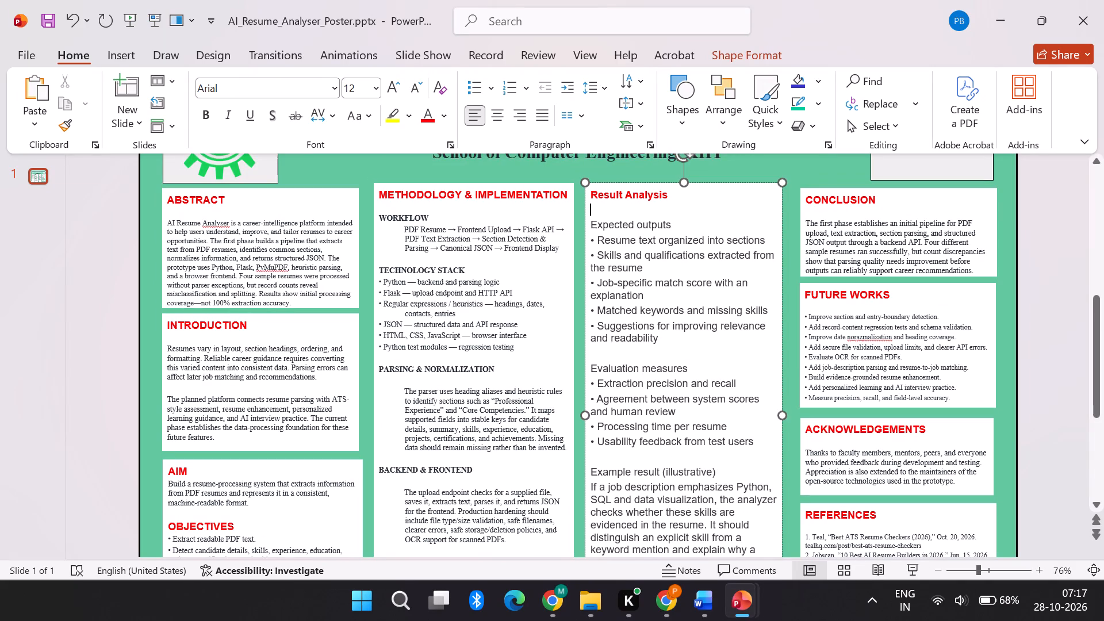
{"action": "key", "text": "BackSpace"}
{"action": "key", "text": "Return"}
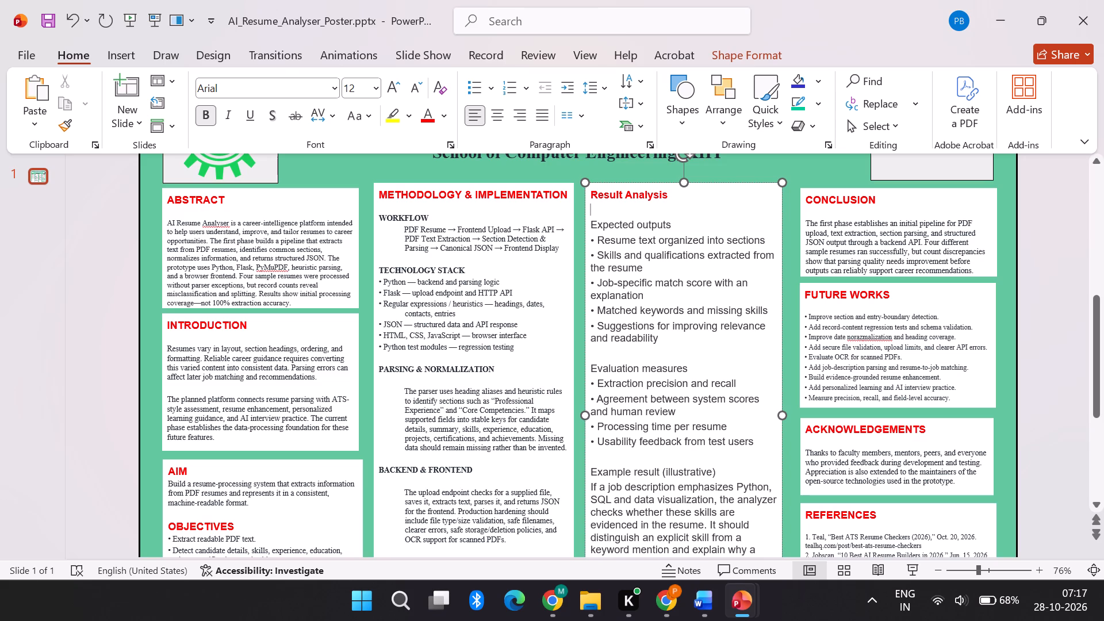
Bold the Expected outputs, Evaluation measures and Example result subheadings together in the Result Analysis box.
{"action": "left_click_drag", "start_coordinate": [672, 225], "coordinate": [597, 231]}
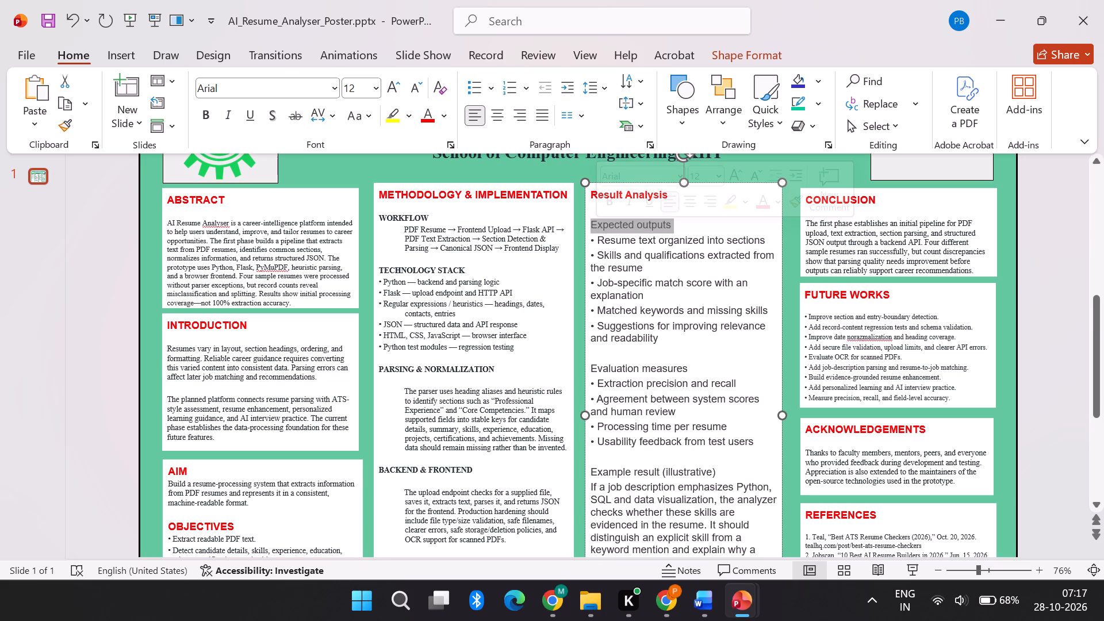
{"action": "left_click_drag", "start_coordinate": [689, 371], "coordinate": [596, 373], "text": "ctrl"}
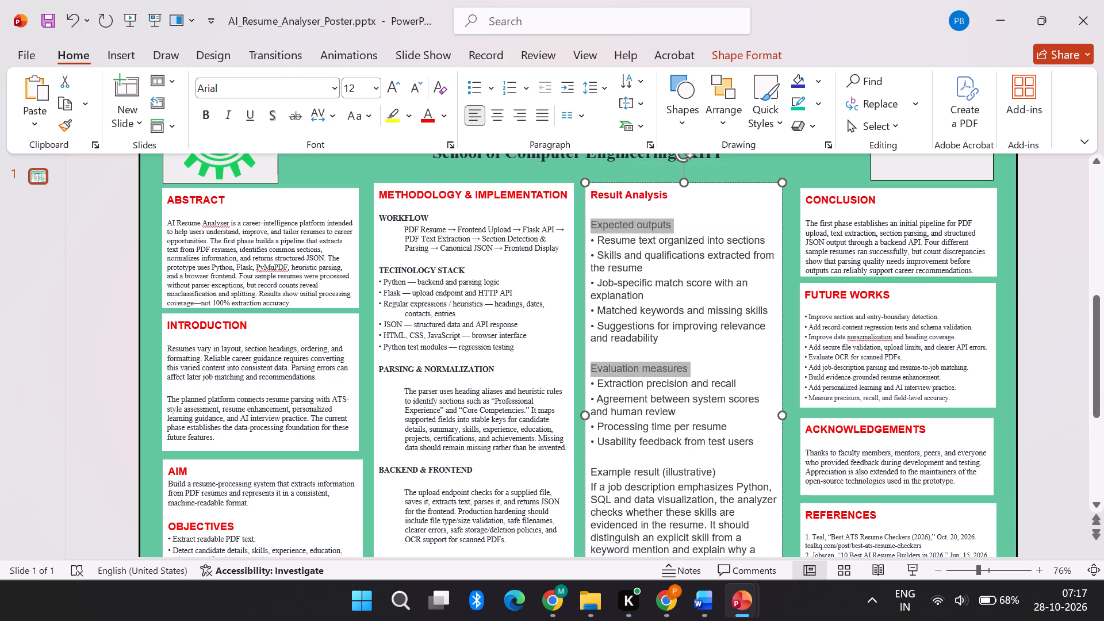
{"action": "left_click_drag", "start_coordinate": [658, 471], "coordinate": [608, 477], "text": "ctrl"}
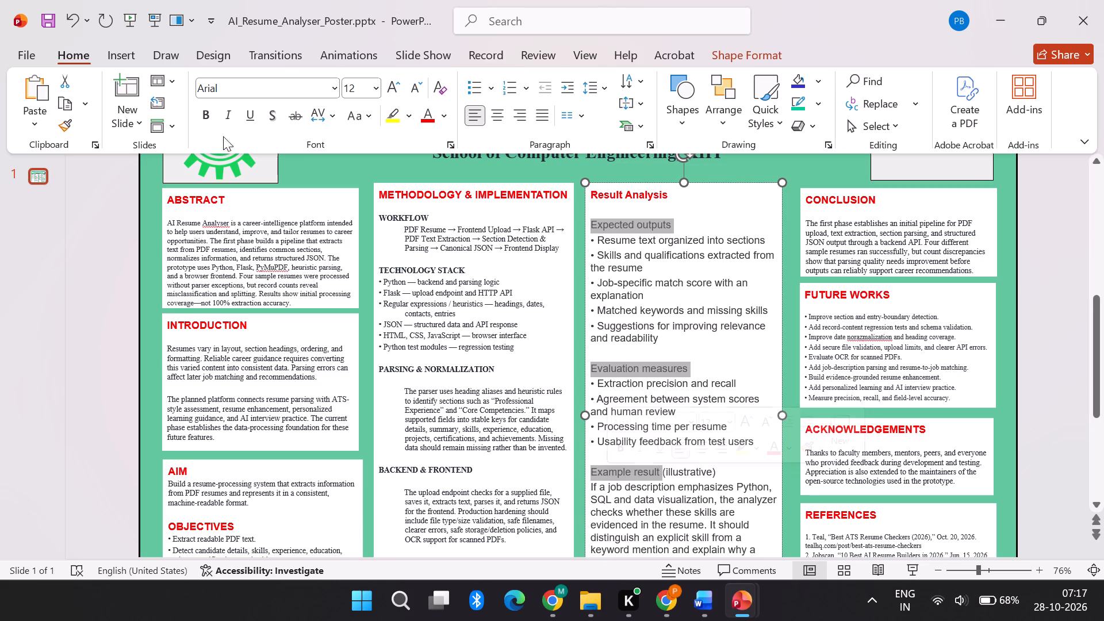
{"action": "left_click", "coordinate": [205, 118]}
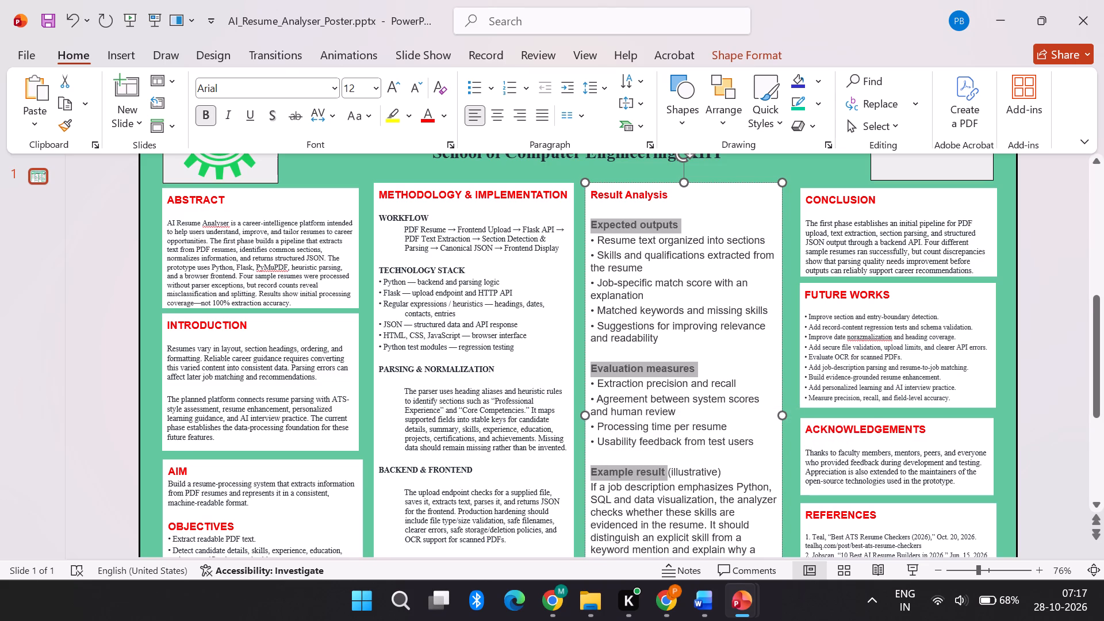
Delete "(illustrative)" from the Example result subheading in the Result Analysis box, keeping the paragraph below on its own line.
{"action": "left_click_drag", "start_coordinate": [722, 470], "coordinate": [680, 472]}
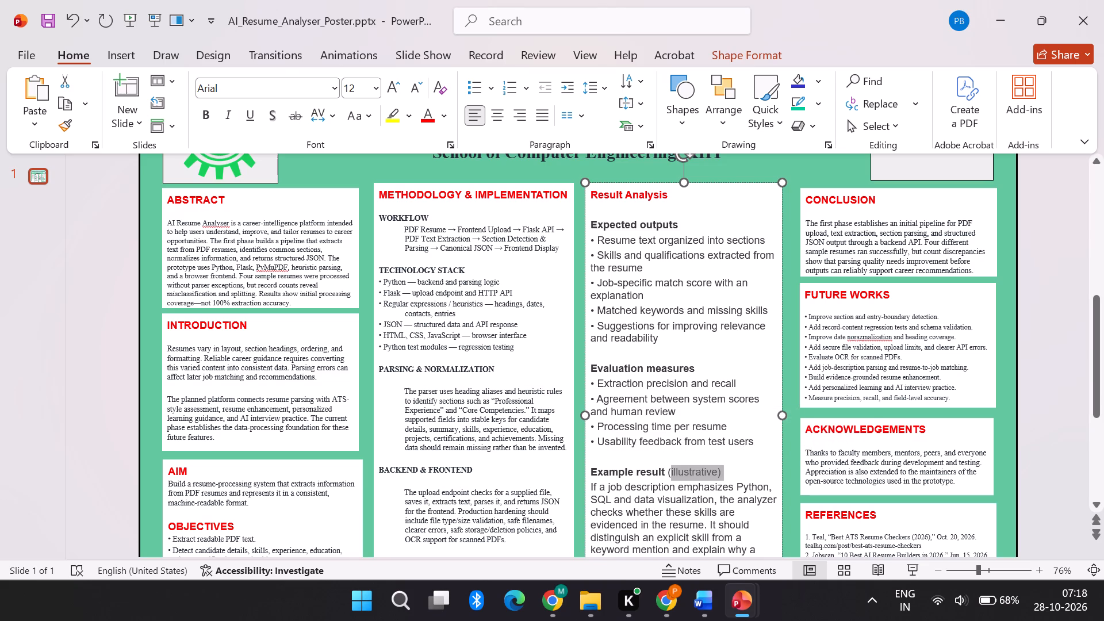
{"action": "left_click_drag", "start_coordinate": [680, 472], "coordinate": [672, 473]}
{"action": "key", "text": "BackSpace"}
{"action": "key", "text": "BackSpace"}
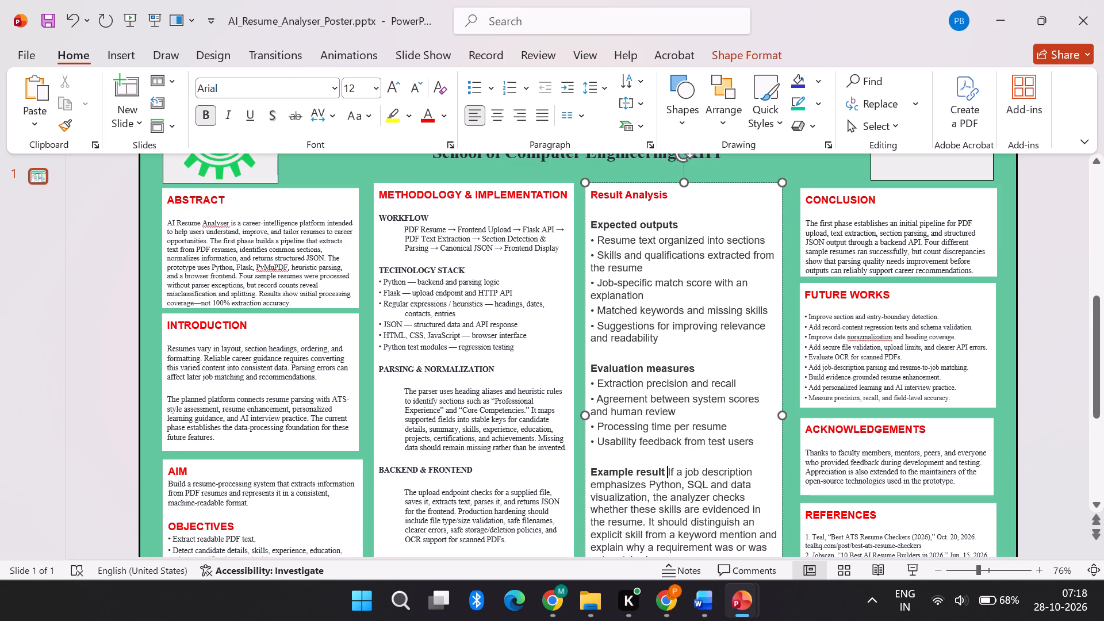
{"action": "key", "text": "Return"}
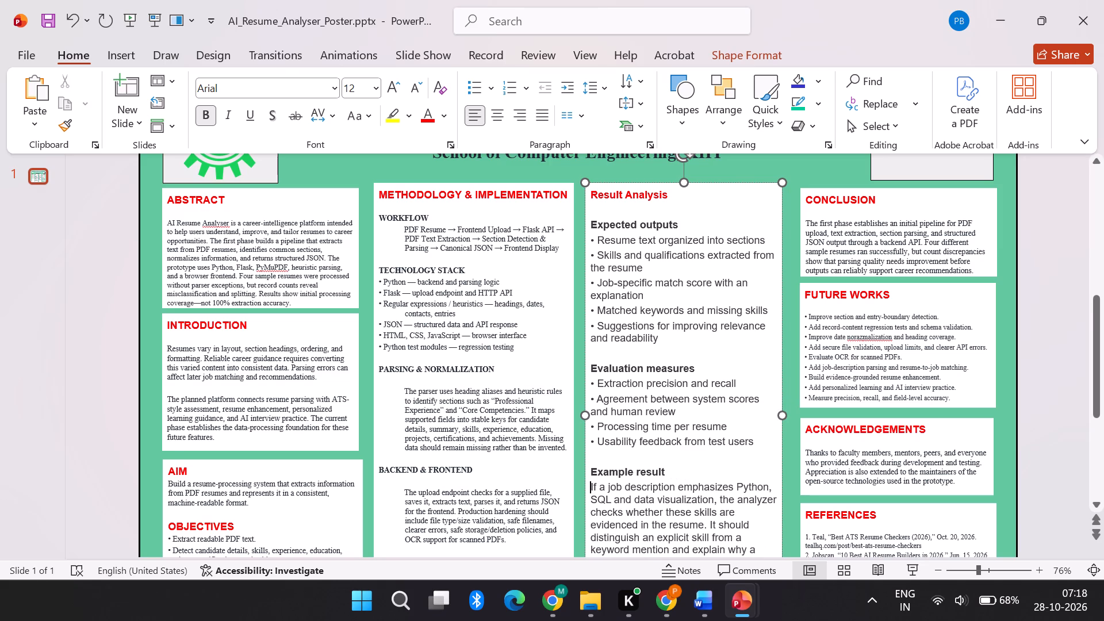
Set the font colour of the bullets under Expected outputs in the Result Analysis box to black.
{"action": "scroll", "coordinate": [719, 461], "scroll_direction": "down", "scroll_amount": 3}
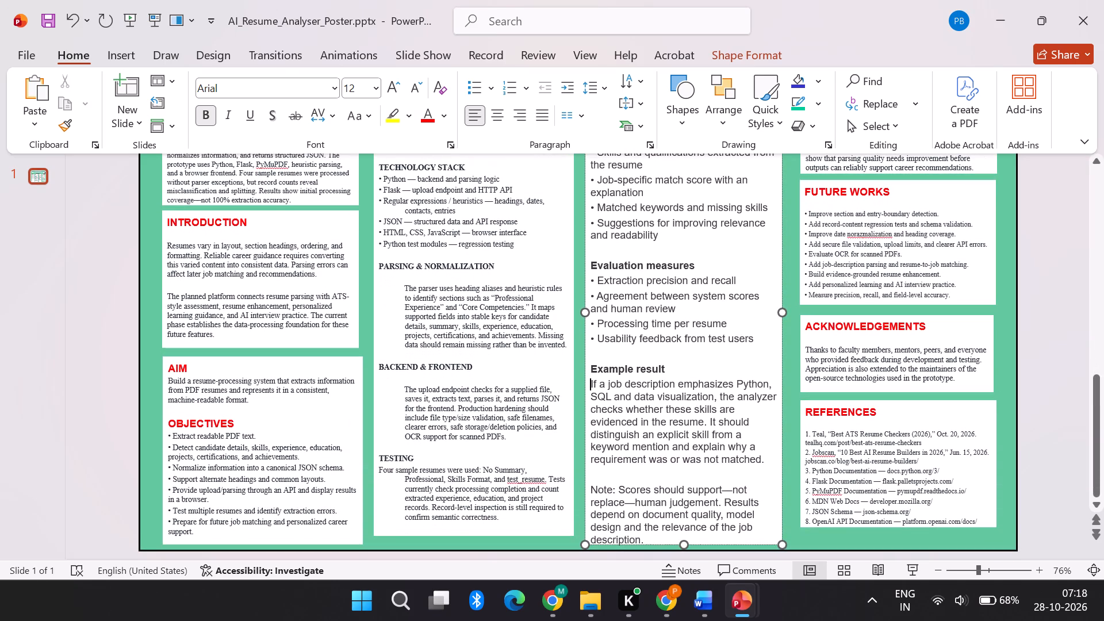
{"action": "scroll", "coordinate": [657, 403], "scroll_direction": "up", "scroll_amount": 2}
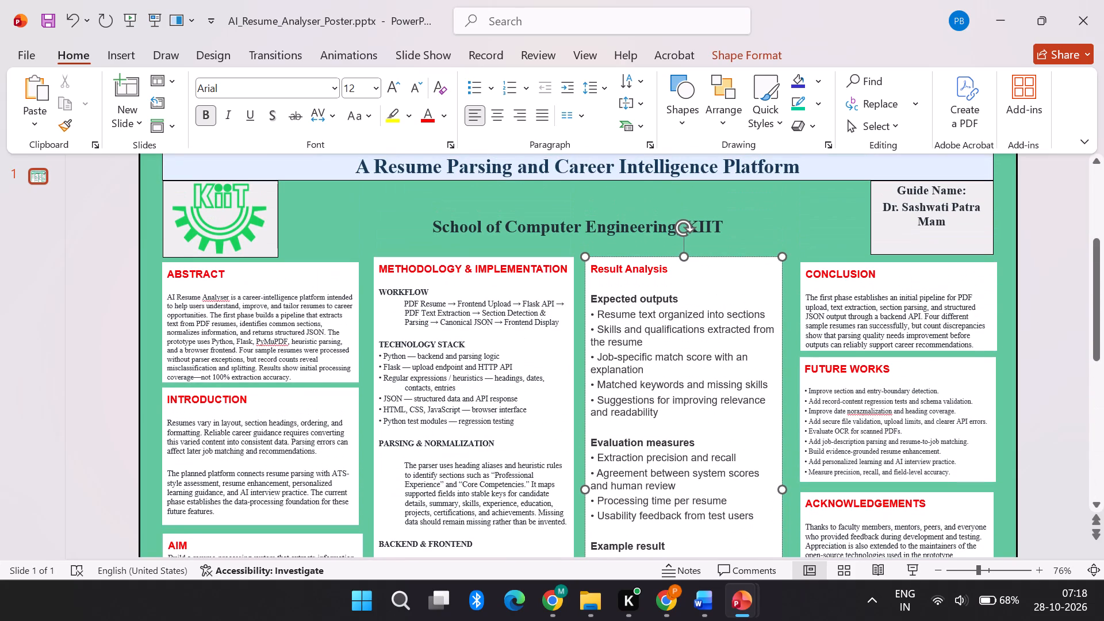
{"action": "scroll", "coordinate": [657, 403], "scroll_direction": "up", "scroll_amount": 1}
{"action": "double_click", "coordinate": [657, 403]}
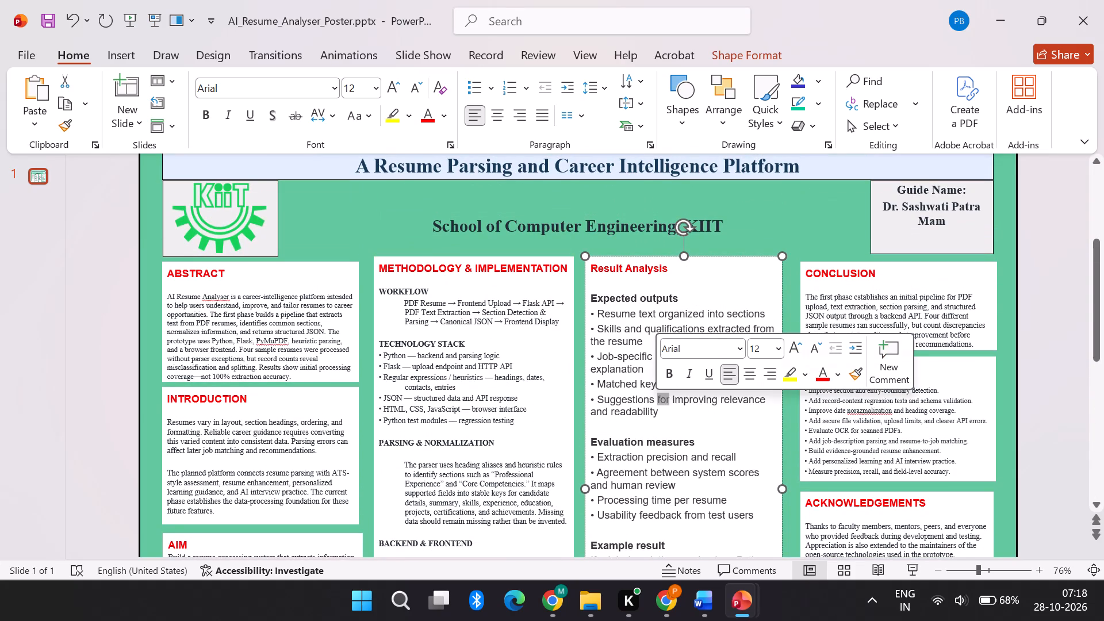
{"action": "left_click_drag", "start_coordinate": [662, 415], "coordinate": [647, 401]}
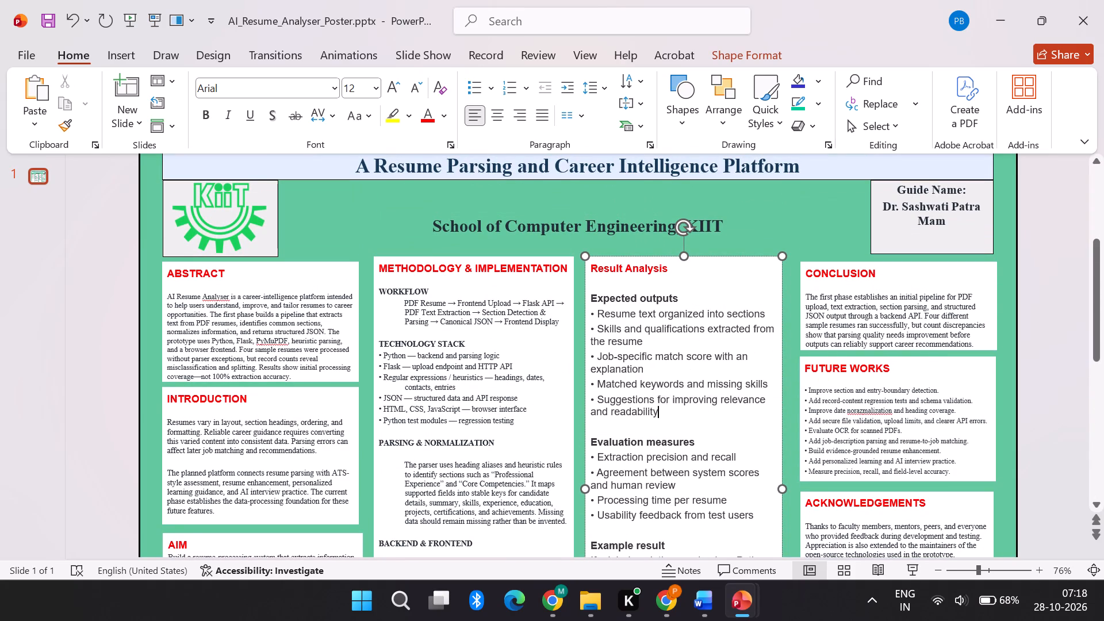
{"action": "left_click_drag", "start_coordinate": [647, 401], "coordinate": [582, 317]}
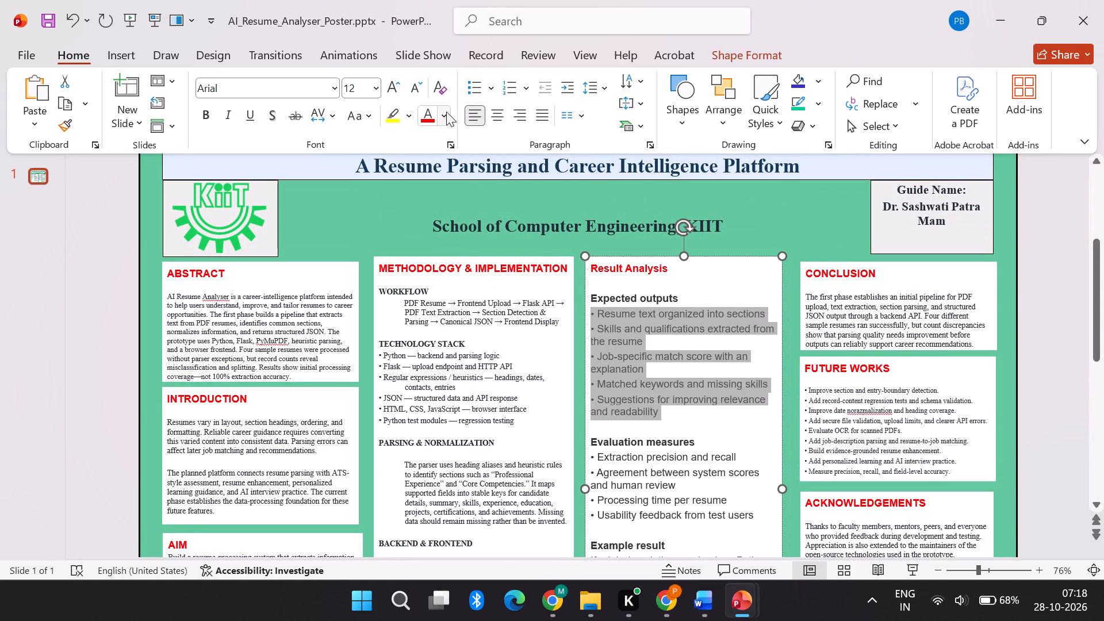
{"action": "left_click", "coordinate": [446, 112]}
{"action": "left_click", "coordinate": [452, 206]}
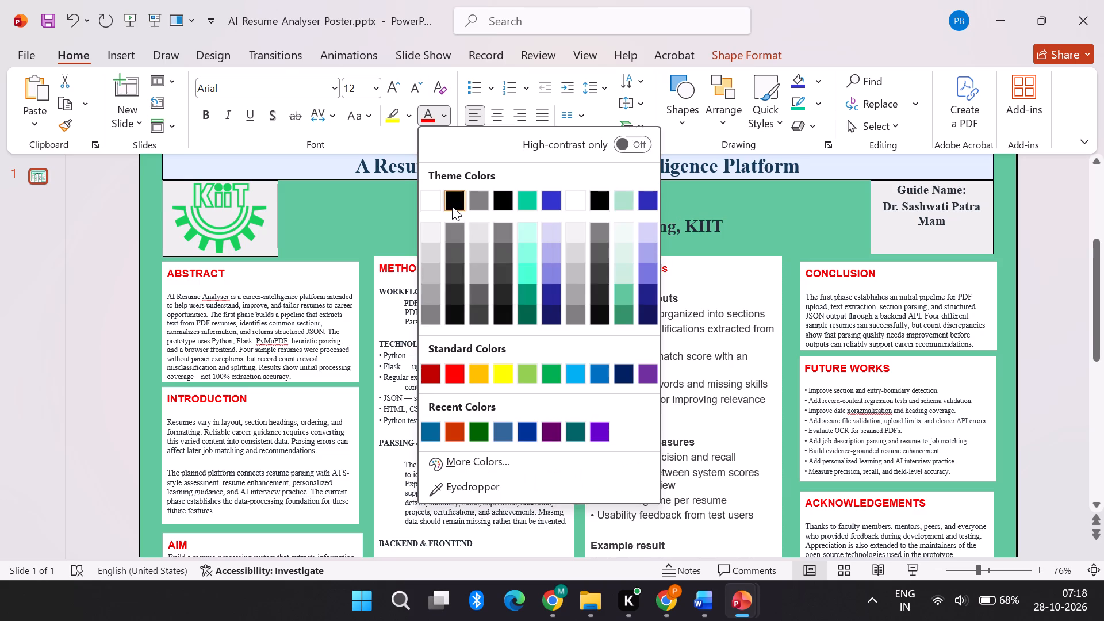
{"action": "left_click", "coordinate": [816, 210]}
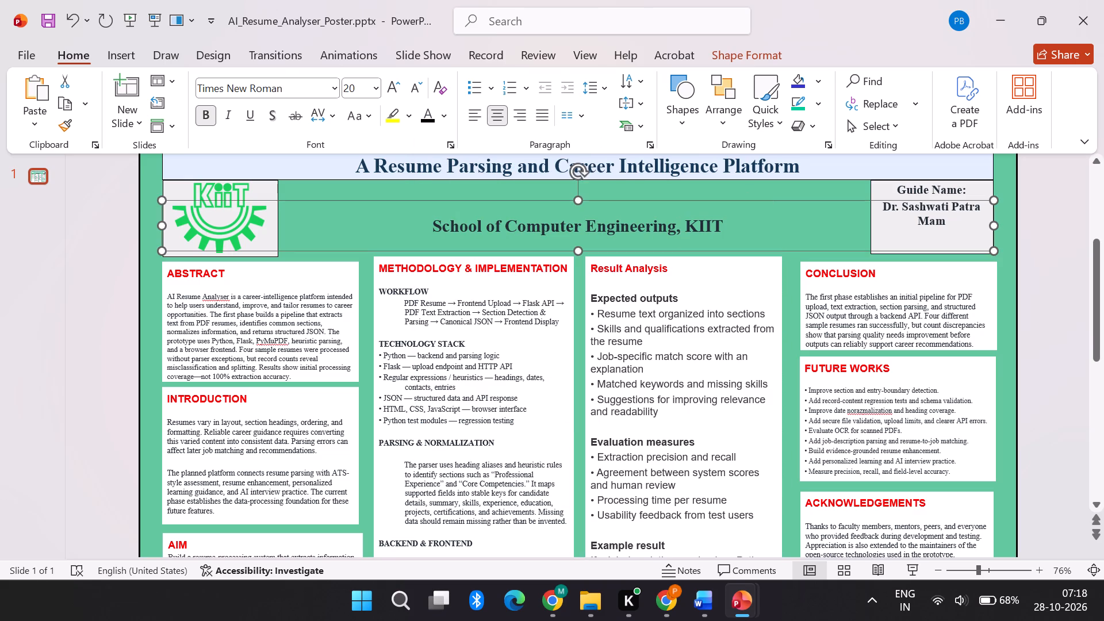
{"action": "left_click", "coordinate": [1035, 386]}
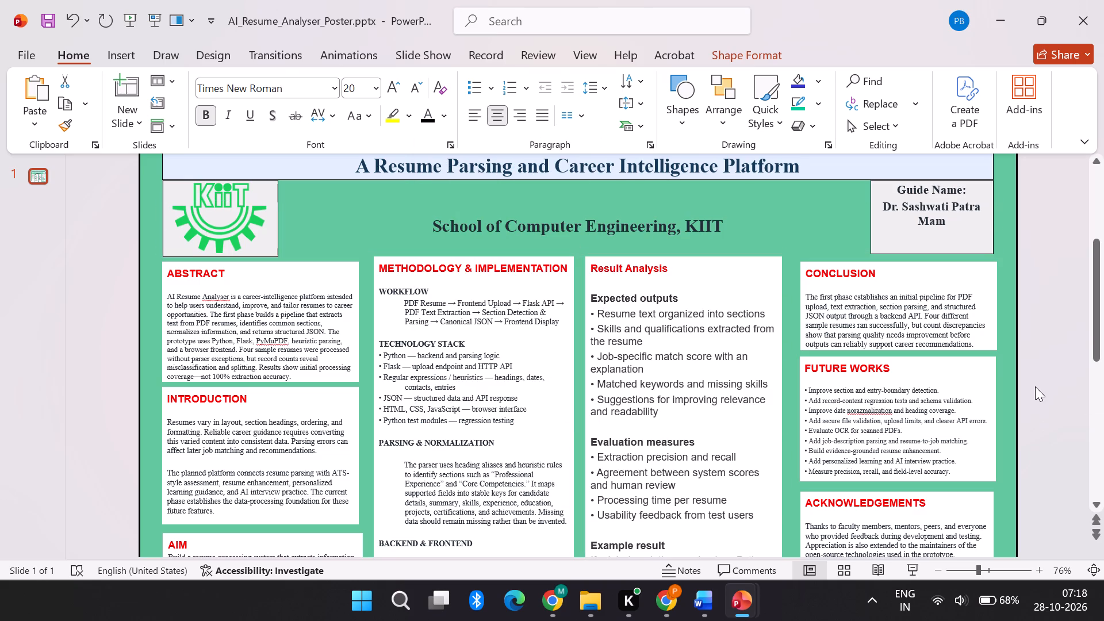
Format the WORKFLOW, TECHNOLOGY STACK, PARSING & NORMALIZATION, BACKEND & FRONTEND and TESTING subheadings together in bold Arial.
{"action": "scroll", "coordinate": [417, 397], "scroll_direction": "down", "scroll_amount": 1}
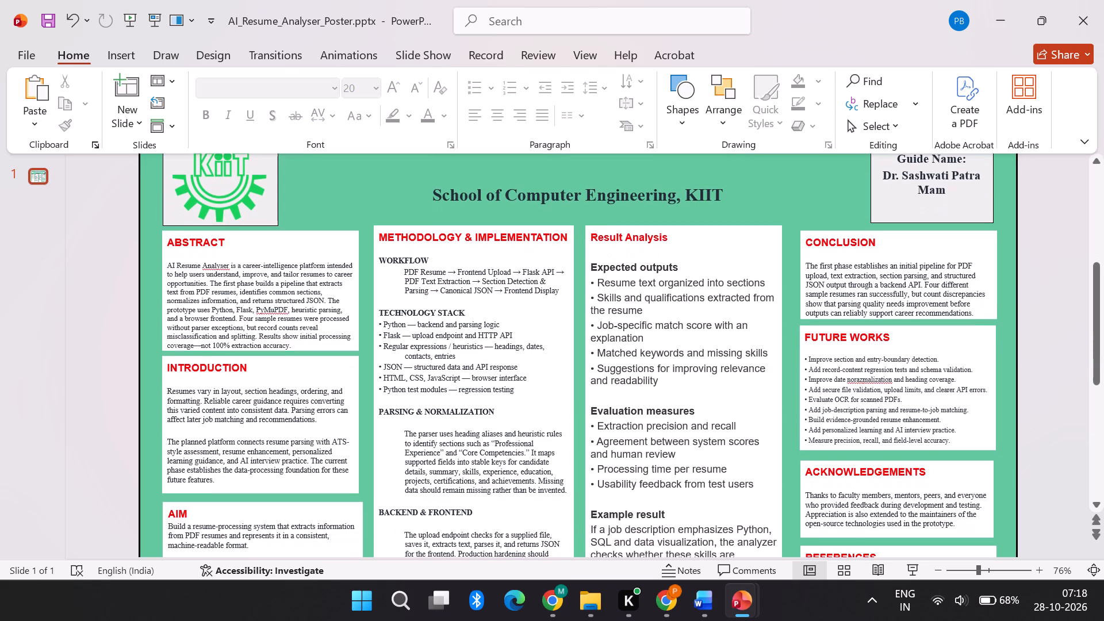
{"action": "scroll", "coordinate": [417, 397], "scroll_direction": "down", "scroll_amount": 1}
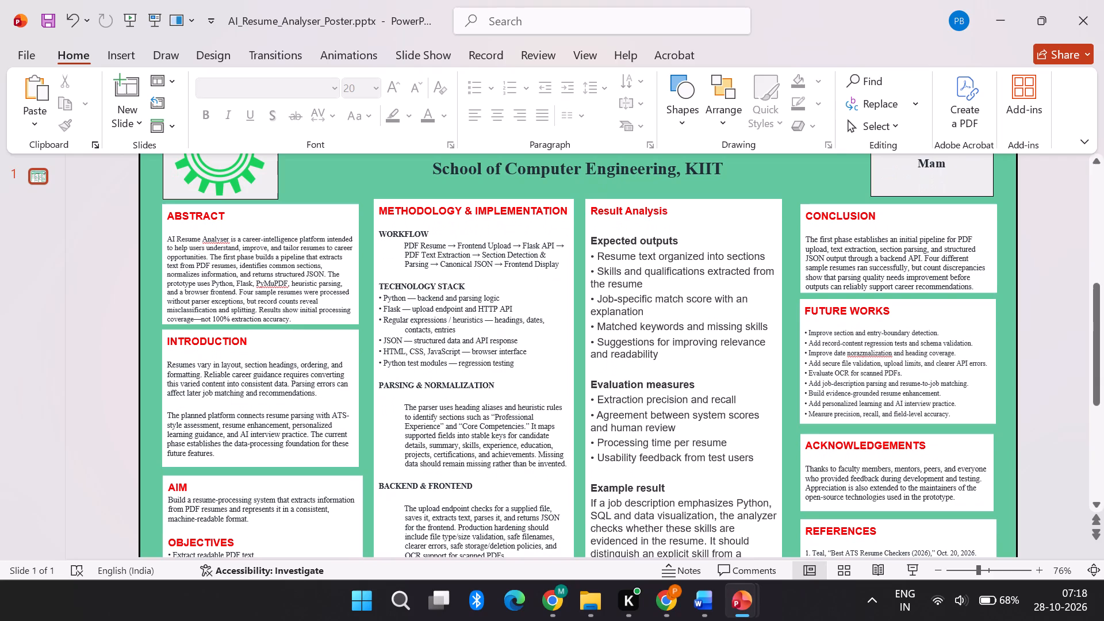
{"action": "left_click_drag", "start_coordinate": [465, 285], "coordinate": [387, 284]}
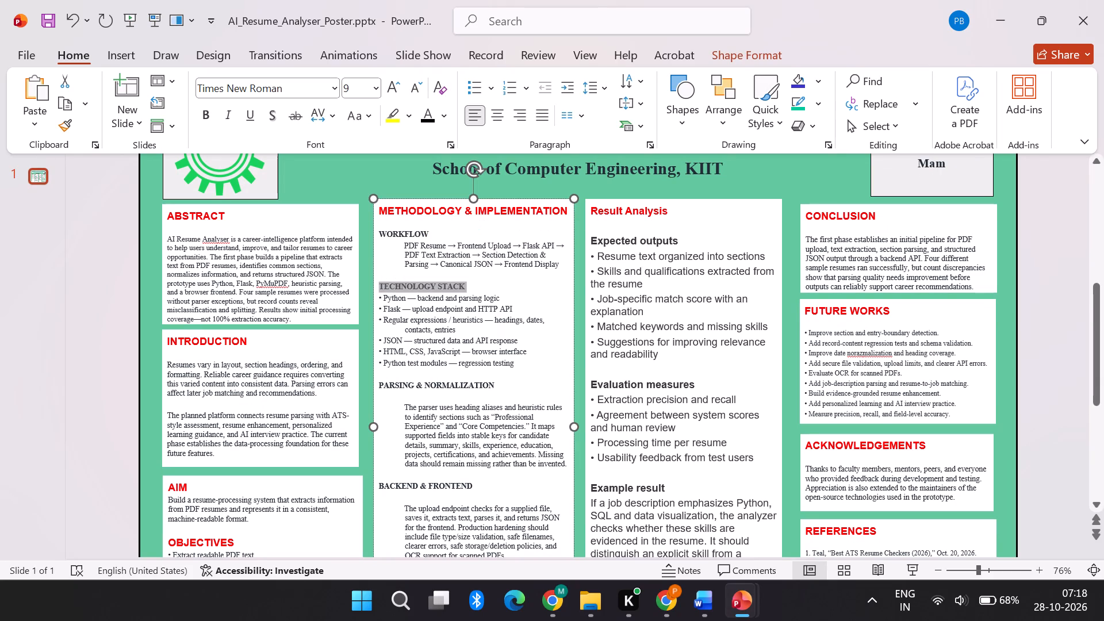
{"action": "left_click_drag", "start_coordinate": [496, 388], "coordinate": [379, 384], "text": "ctrl"}
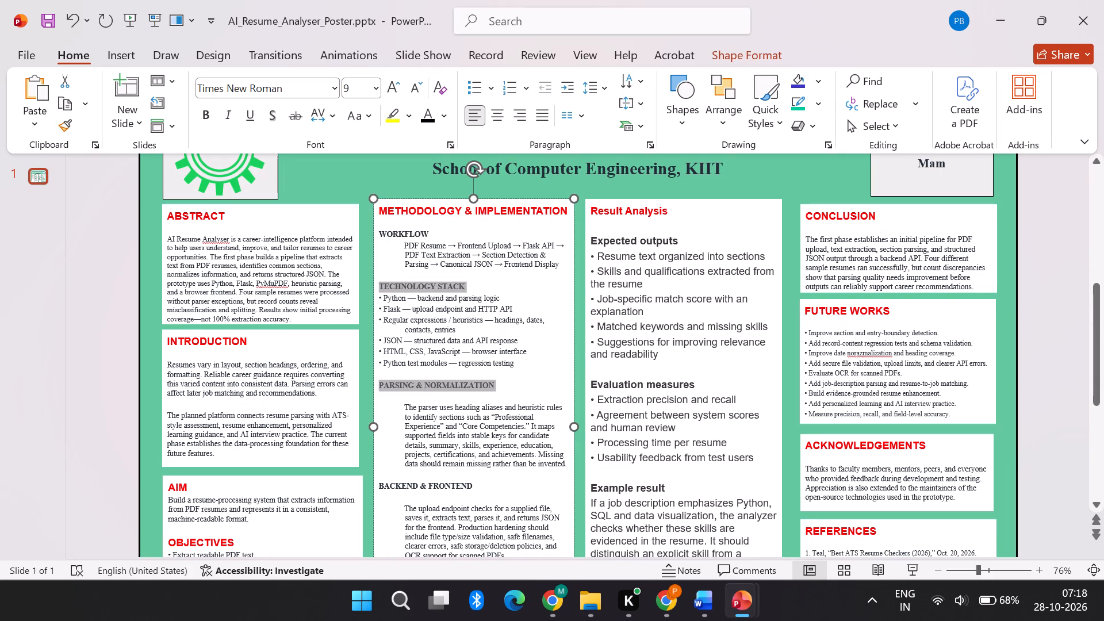
{"action": "left_click_drag", "start_coordinate": [379, 384], "coordinate": [379, 386], "text": "ctrl"}
{"action": "left_click_drag", "start_coordinate": [474, 484], "coordinate": [379, 484], "text": "ctrl"}
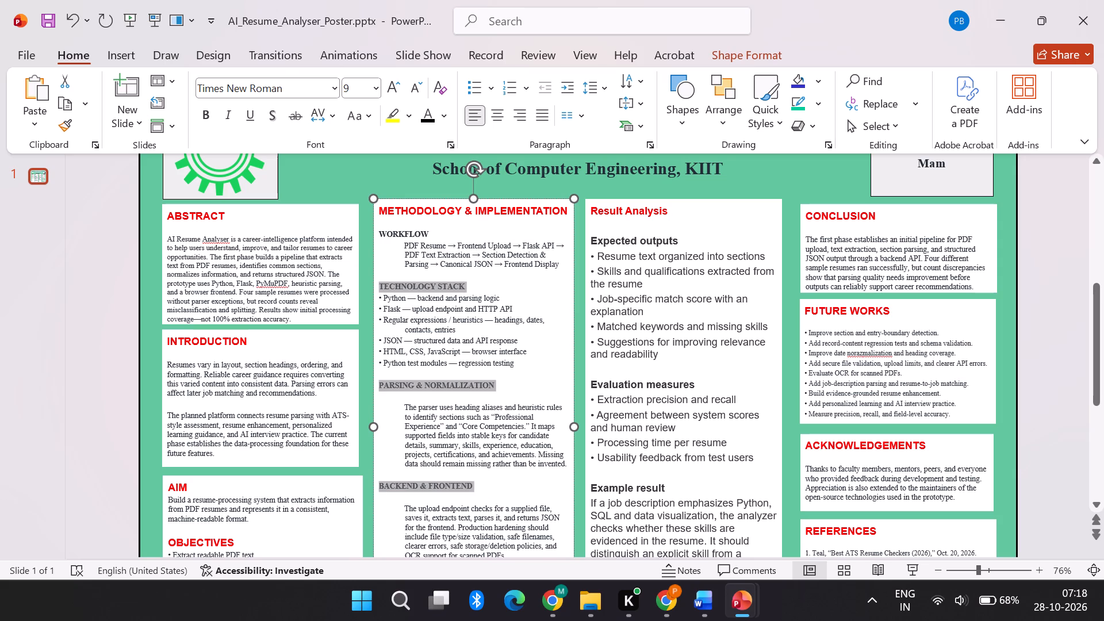
{"action": "left_click_drag", "start_coordinate": [428, 233], "coordinate": [377, 232], "text": "ctrl"}
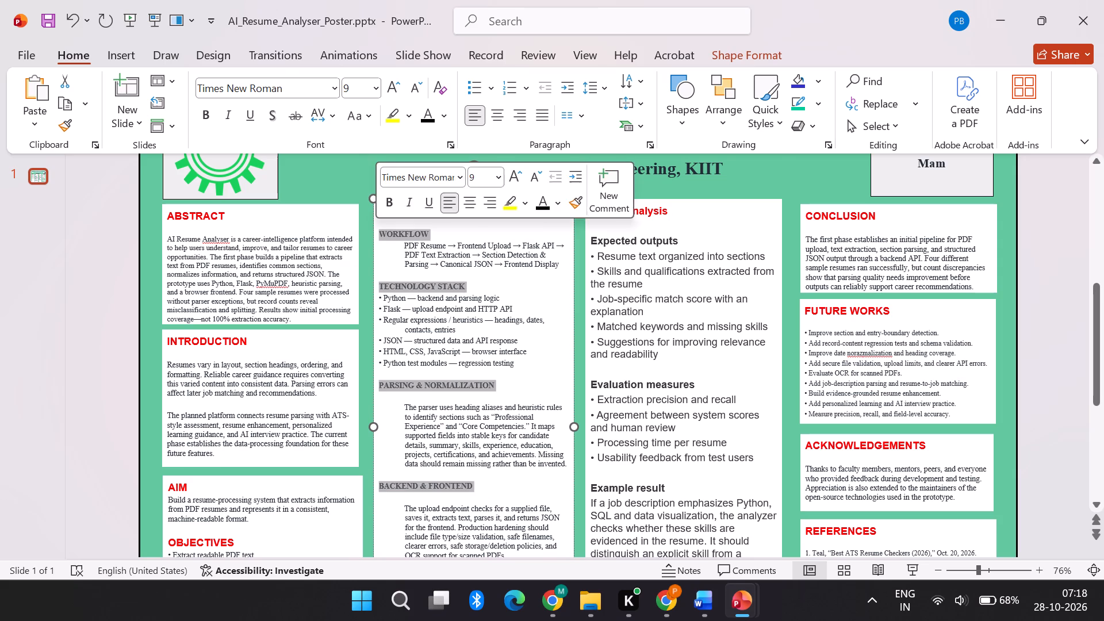
{"action": "scroll", "coordinate": [491, 343], "scroll_direction": "down", "scroll_amount": 2}
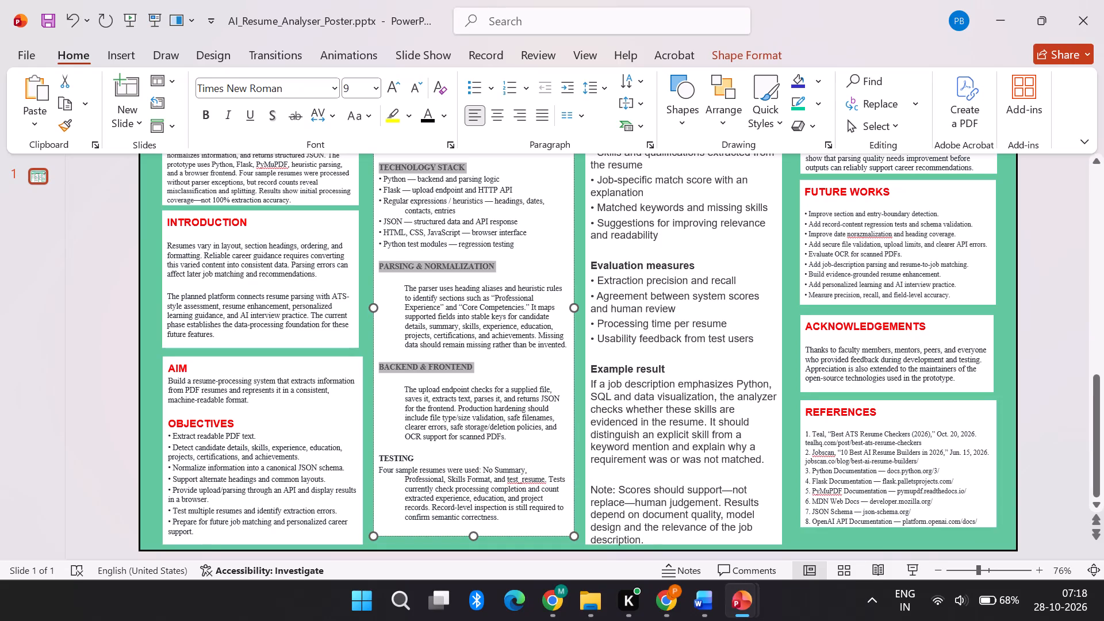
{"action": "left_click_drag", "start_coordinate": [413, 457], "coordinate": [381, 460], "text": "ctrl"}
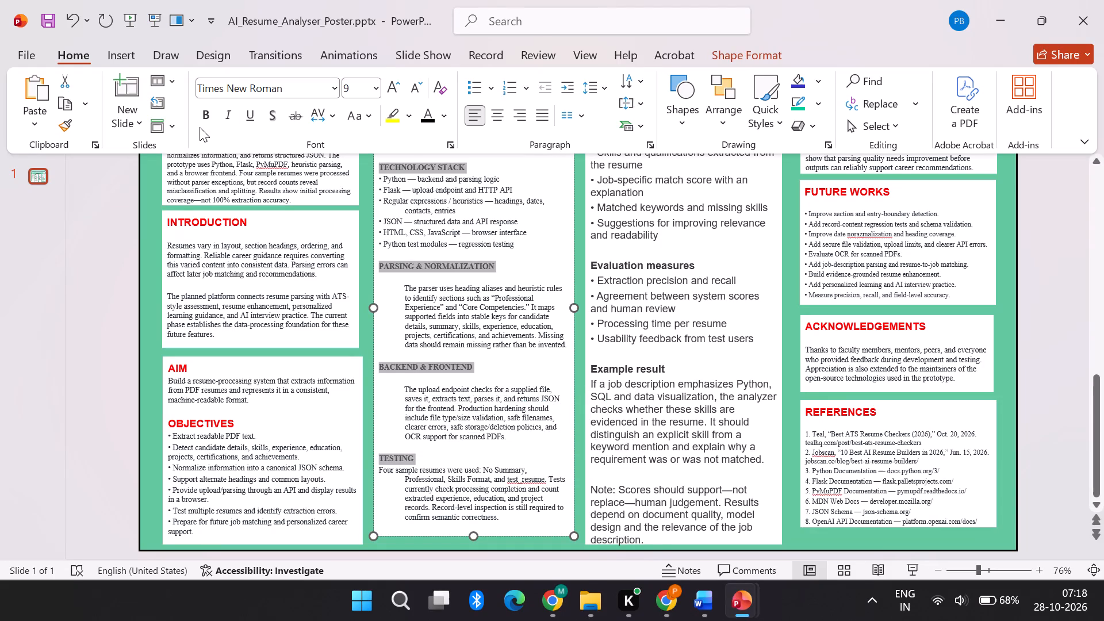
{"action": "left_click", "coordinate": [205, 114]}
{"action": "left_click", "coordinate": [205, 114]}
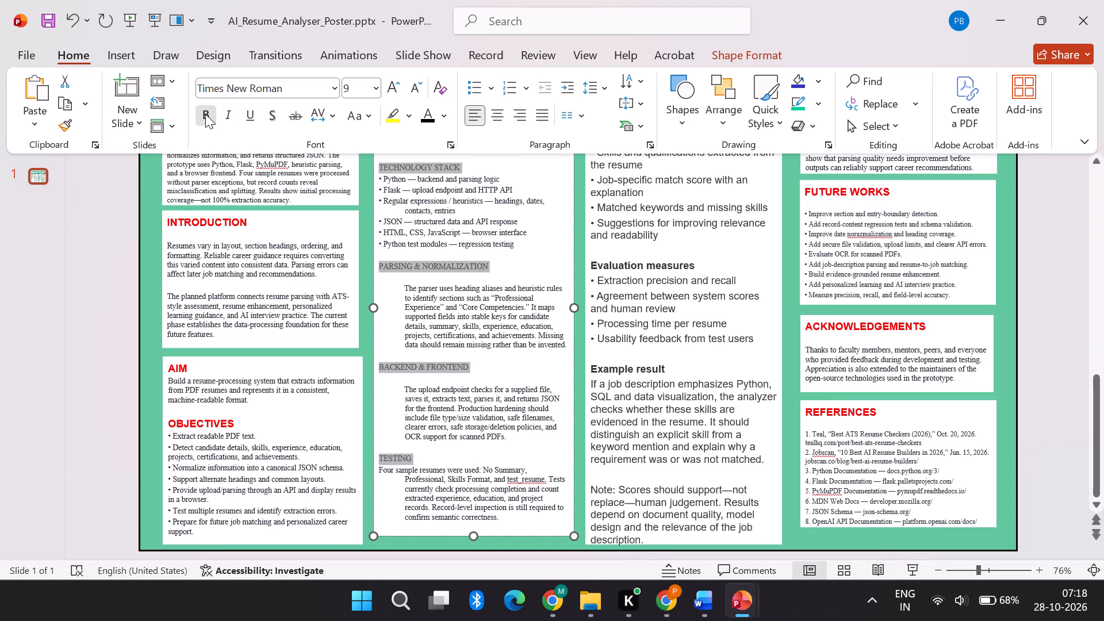
{"action": "left_click", "coordinate": [328, 91]}
{"action": "key", "text": "a"}
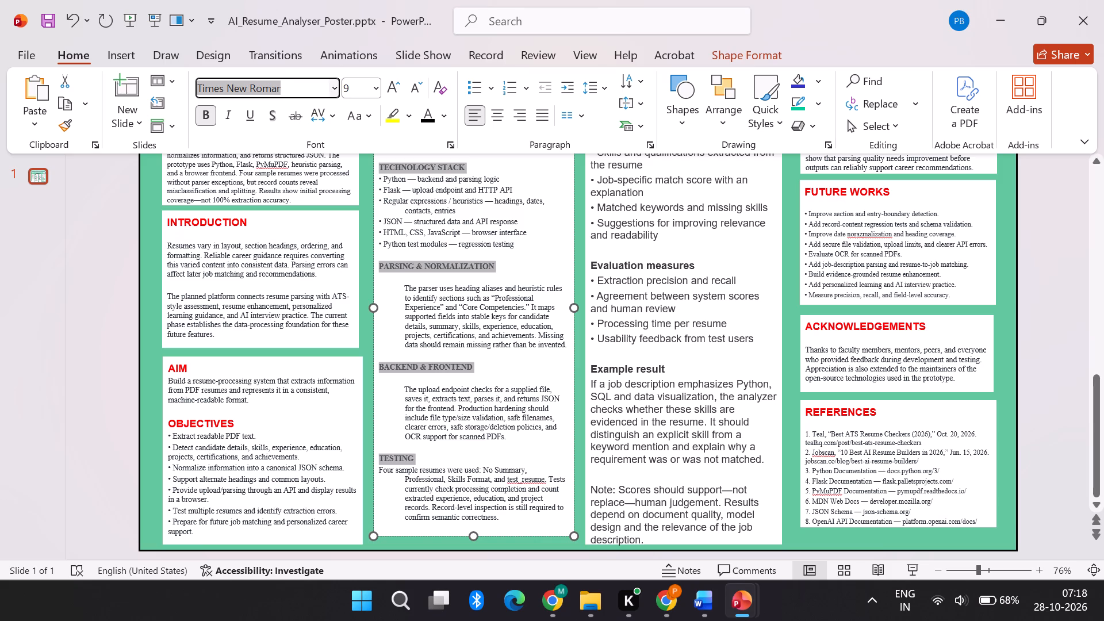
{"action": "key", "text": "Right"}
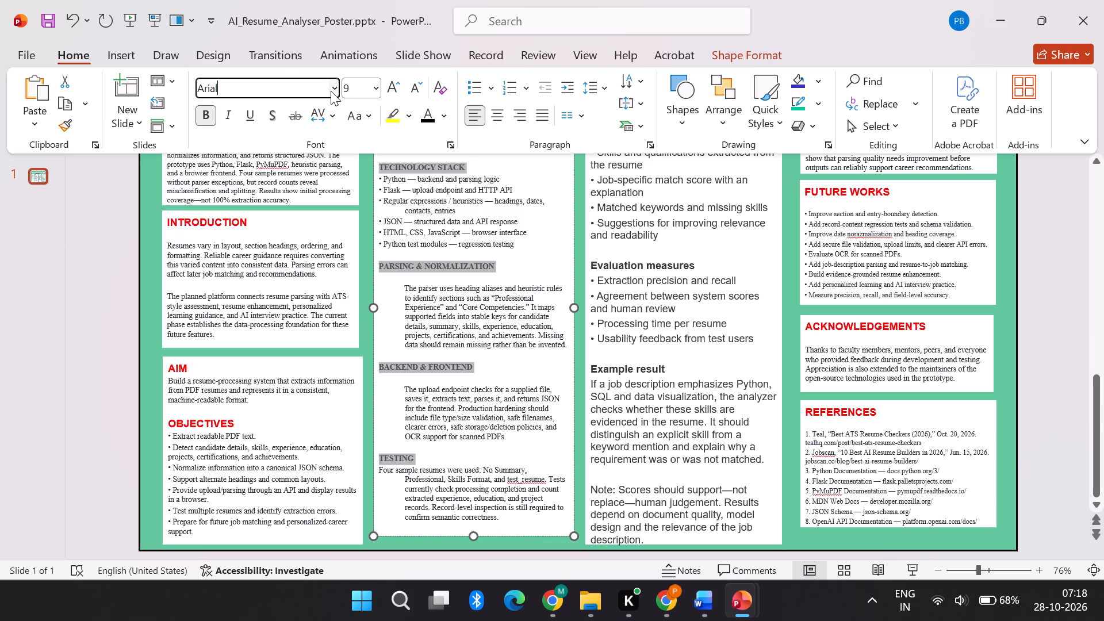
{"action": "key", "text": "Return"}
Increase the font size of all five Methodology & Implementation subheadings, from WORKFLOW to TESTING, to 11.
{"action": "left_click", "coordinate": [626, 246]}
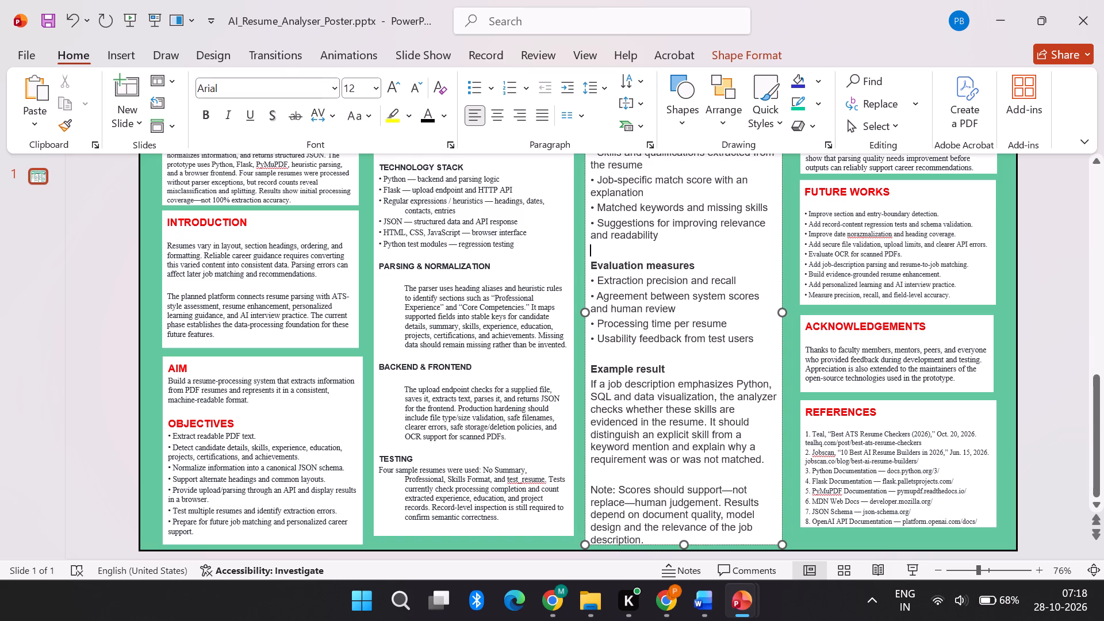
{"action": "left_click", "coordinate": [623, 267]}
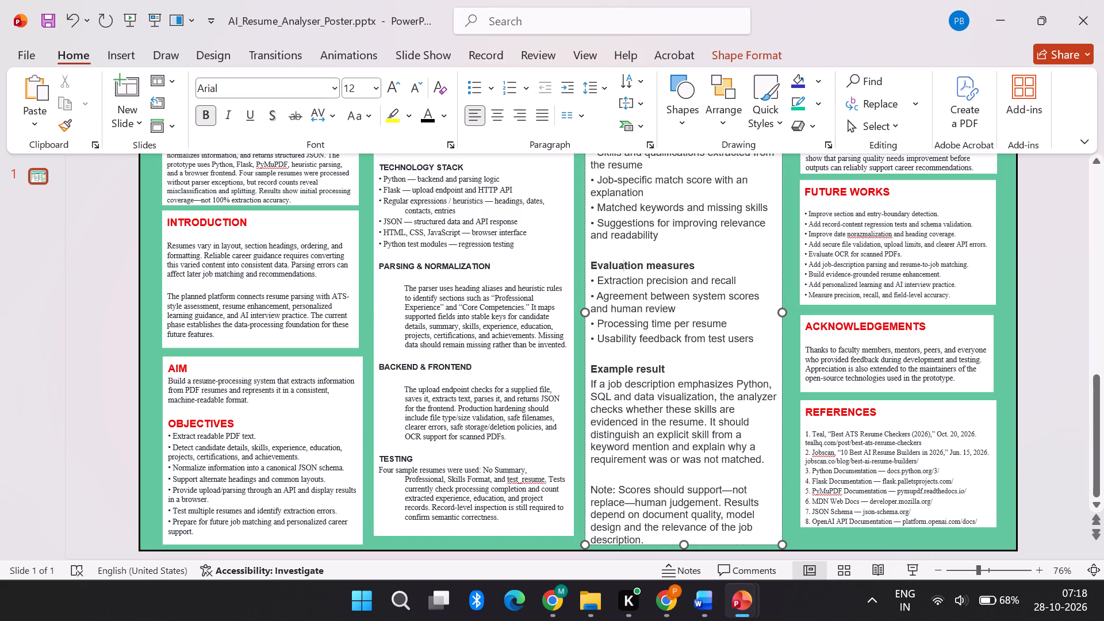
{"action": "left_click", "coordinate": [444, 266]}
{"action": "left_click", "coordinate": [616, 262]}
{"action": "left_click_drag", "start_coordinate": [476, 366], "coordinate": [366, 363]}
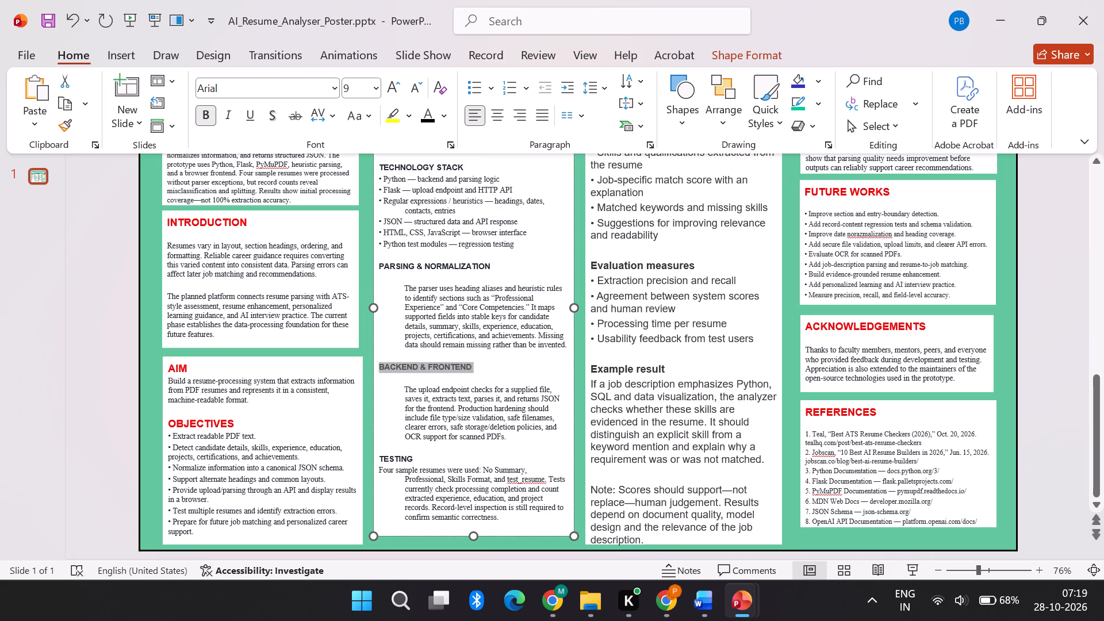
{"action": "double_click", "coordinate": [402, 458], "text": "ctrl"}
{"action": "left_click_drag", "start_coordinate": [379, 266], "coordinate": [486, 263], "text": "ctrl"}
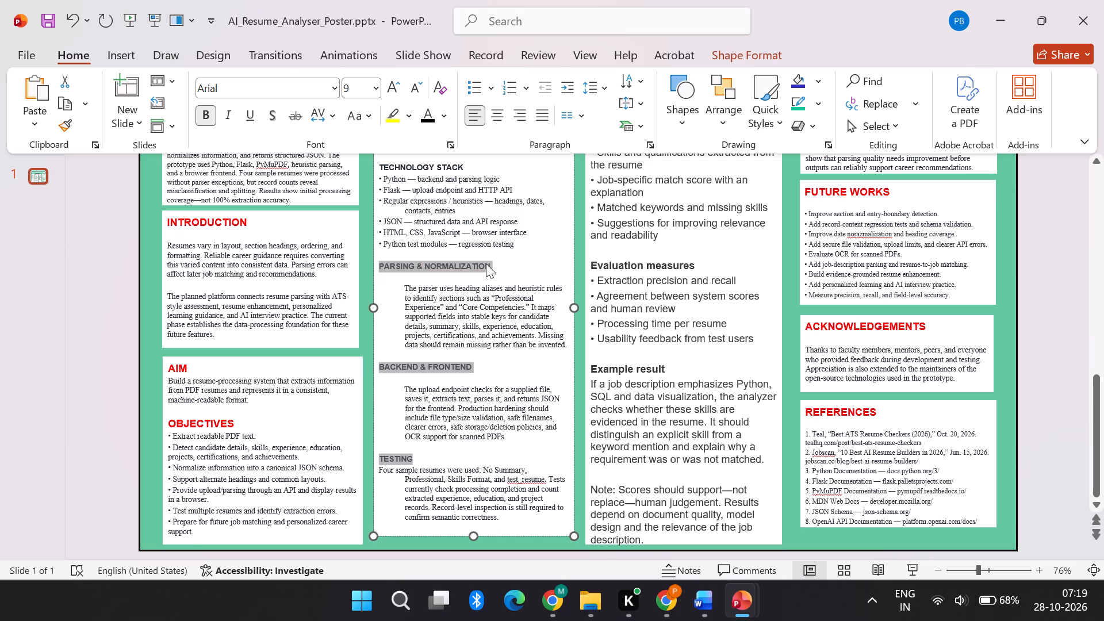
{"action": "left_click_drag", "start_coordinate": [463, 167], "coordinate": [436, 167], "text": "ctrl"}
{"action": "left_click_drag", "start_coordinate": [436, 167], "coordinate": [399, 168], "text": "ctrl"}
{"action": "scroll", "coordinate": [399, 168], "scroll_direction": "up", "scroll_amount": 2}
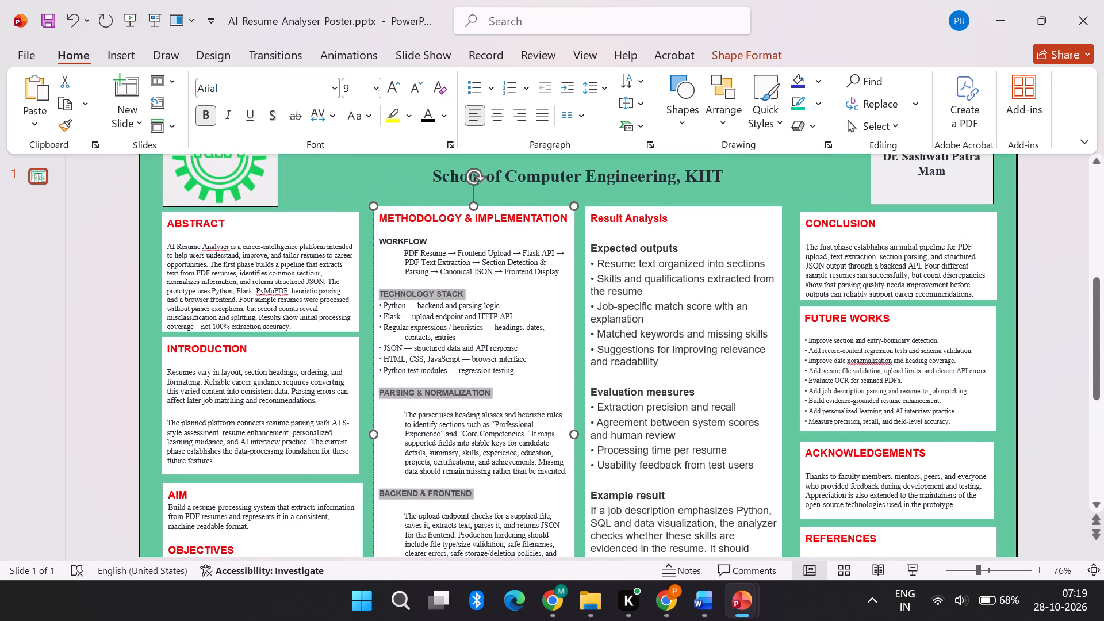
{"action": "left_click_drag", "start_coordinate": [429, 243], "coordinate": [390, 248], "text": "ctrl"}
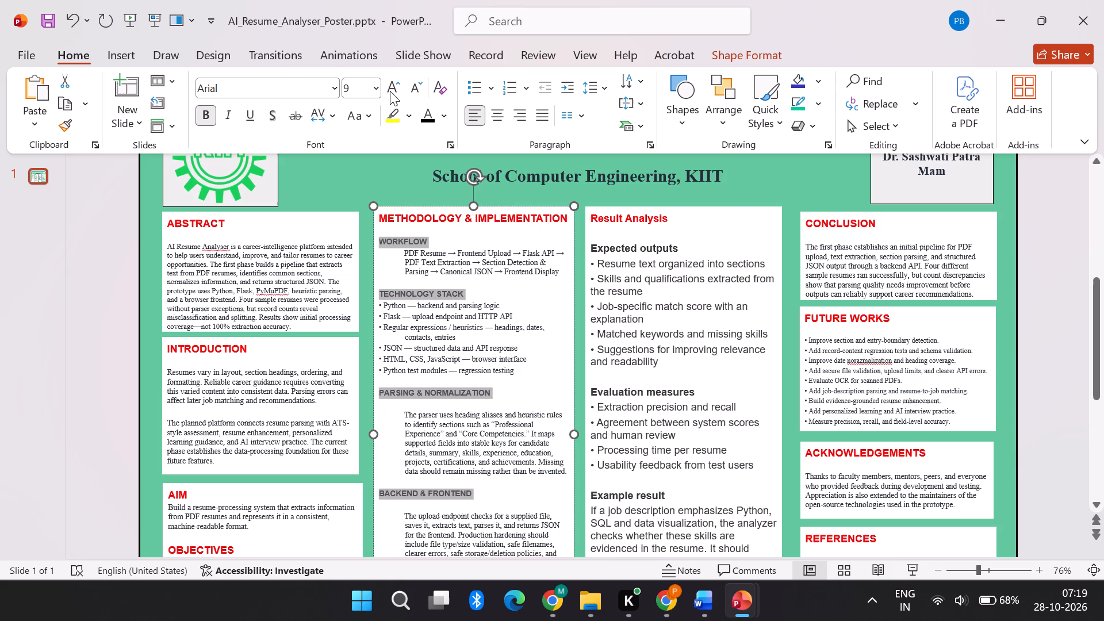
{"action": "left_click", "coordinate": [392, 90]}
{"action": "left_click", "coordinate": [392, 90]}
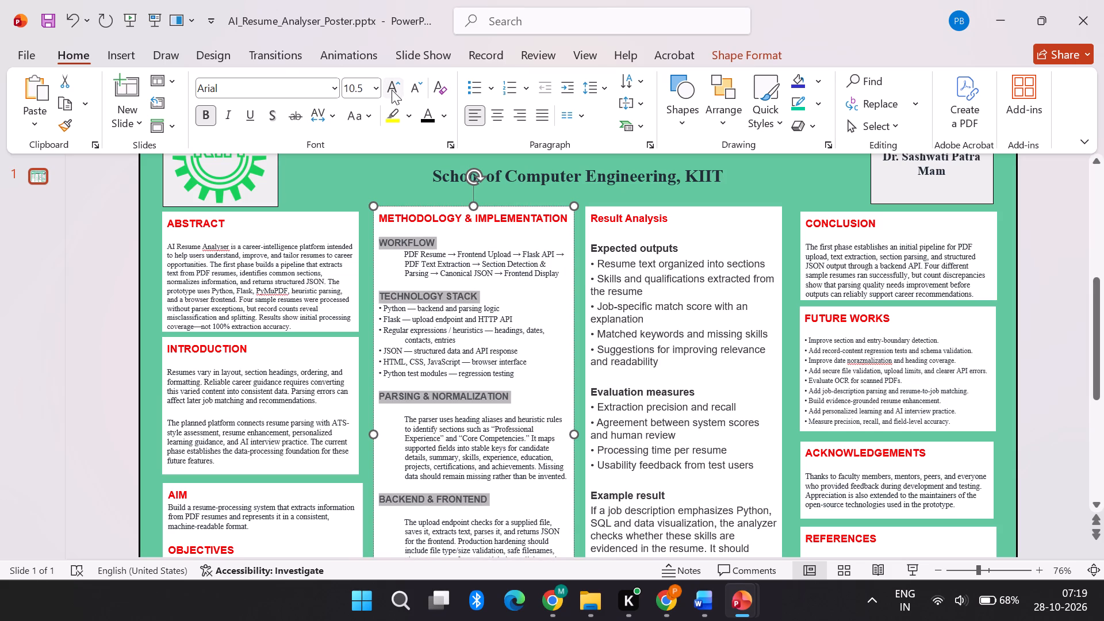
{"action": "left_click", "coordinate": [392, 90]}
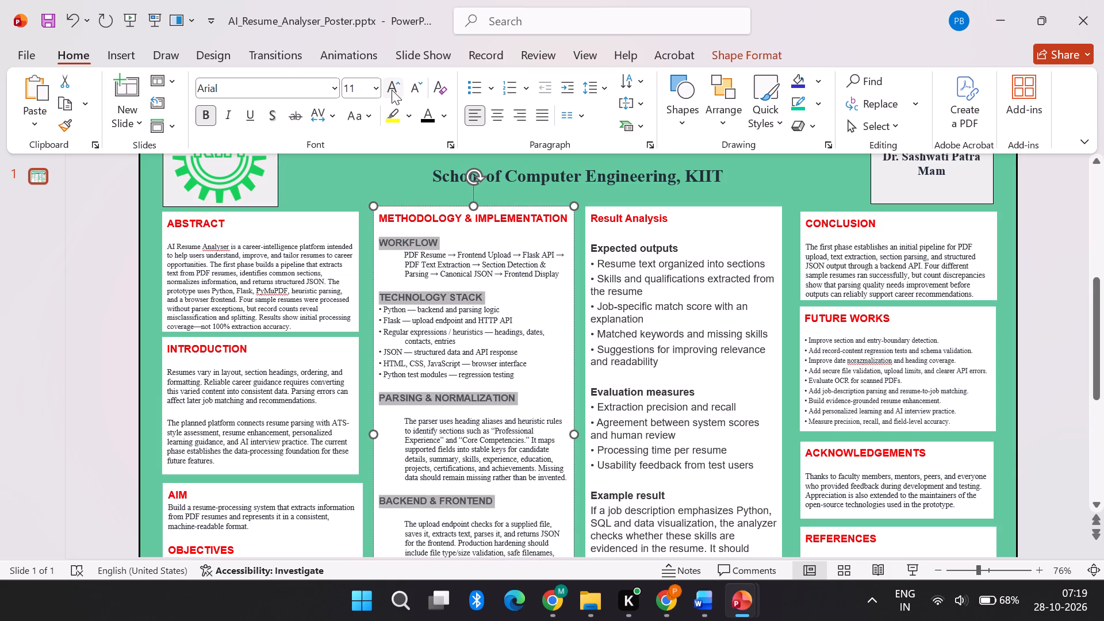
{"action": "scroll", "coordinate": [479, 293], "scroll_direction": "down", "scroll_amount": 1}
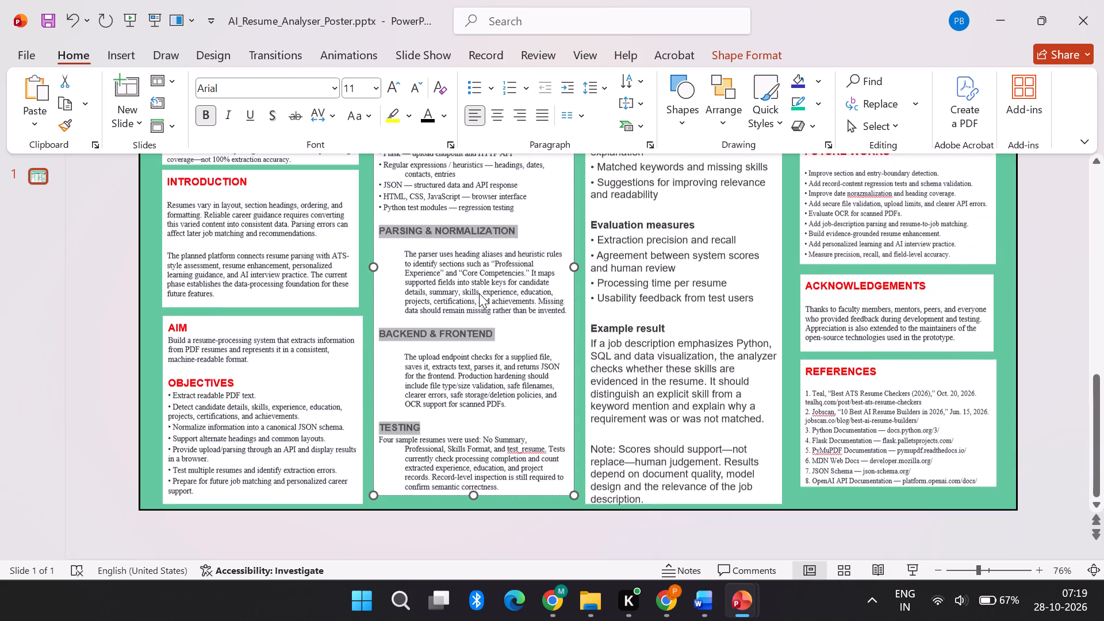
{"action": "scroll", "coordinate": [479, 293], "scroll_direction": "down", "scroll_amount": 1}
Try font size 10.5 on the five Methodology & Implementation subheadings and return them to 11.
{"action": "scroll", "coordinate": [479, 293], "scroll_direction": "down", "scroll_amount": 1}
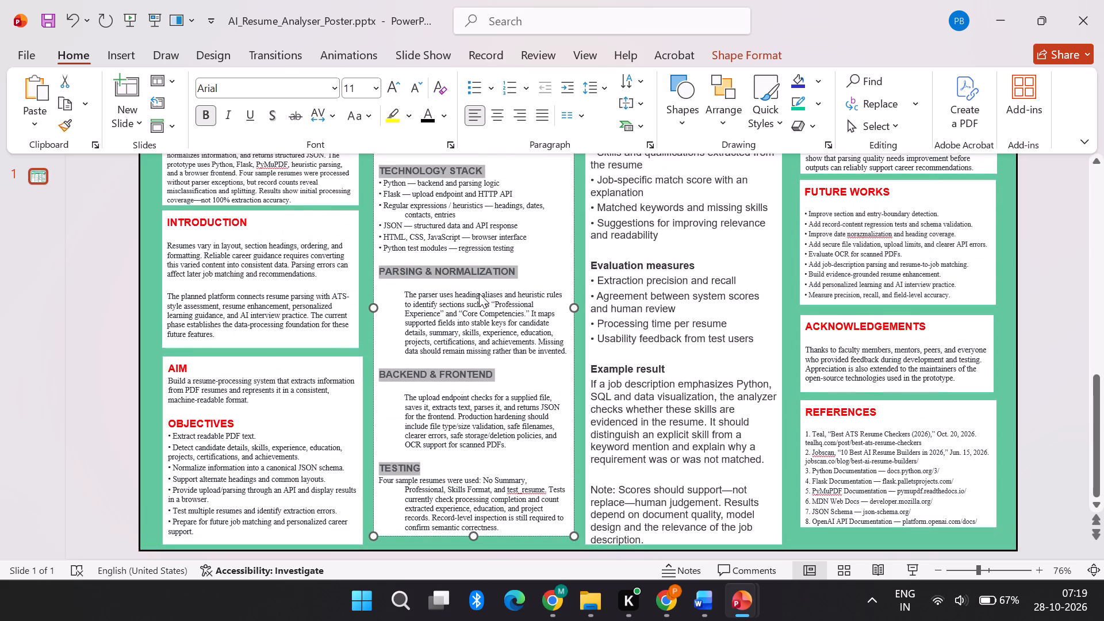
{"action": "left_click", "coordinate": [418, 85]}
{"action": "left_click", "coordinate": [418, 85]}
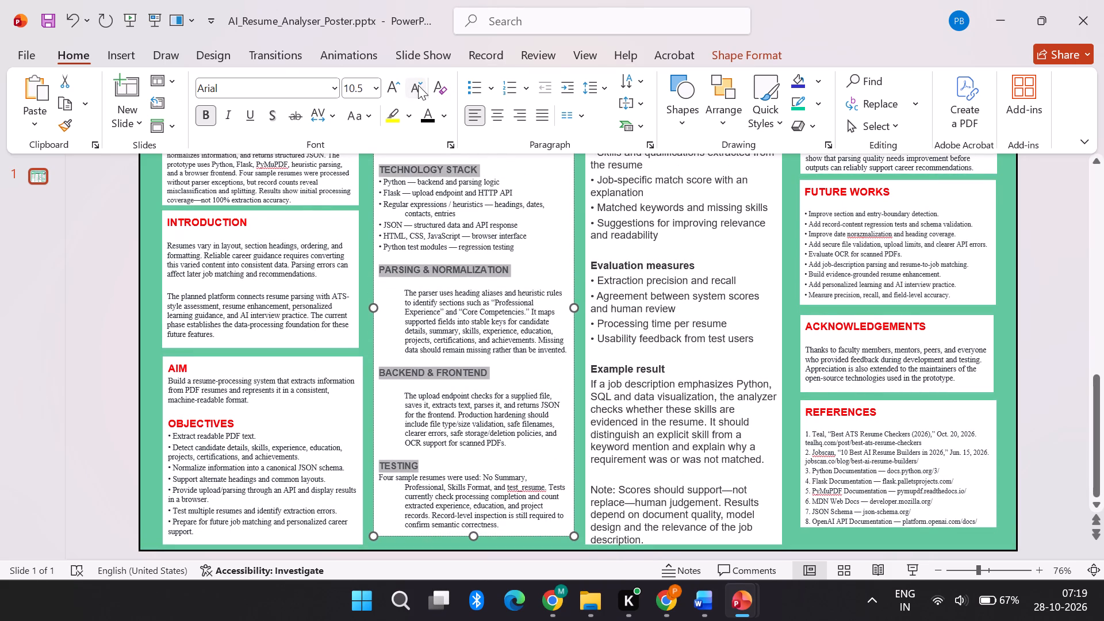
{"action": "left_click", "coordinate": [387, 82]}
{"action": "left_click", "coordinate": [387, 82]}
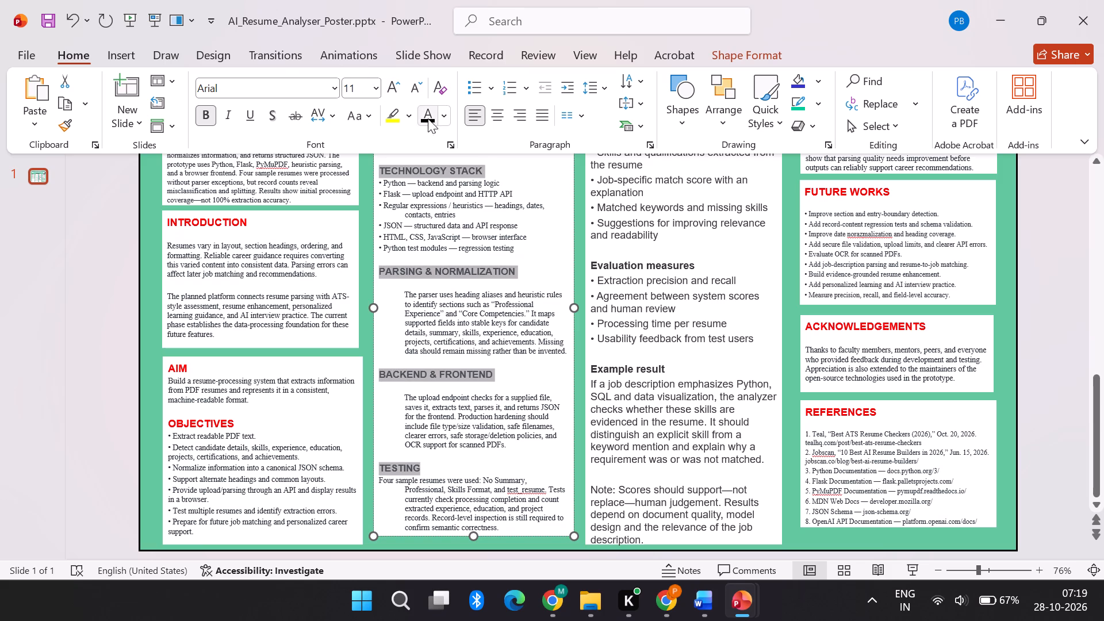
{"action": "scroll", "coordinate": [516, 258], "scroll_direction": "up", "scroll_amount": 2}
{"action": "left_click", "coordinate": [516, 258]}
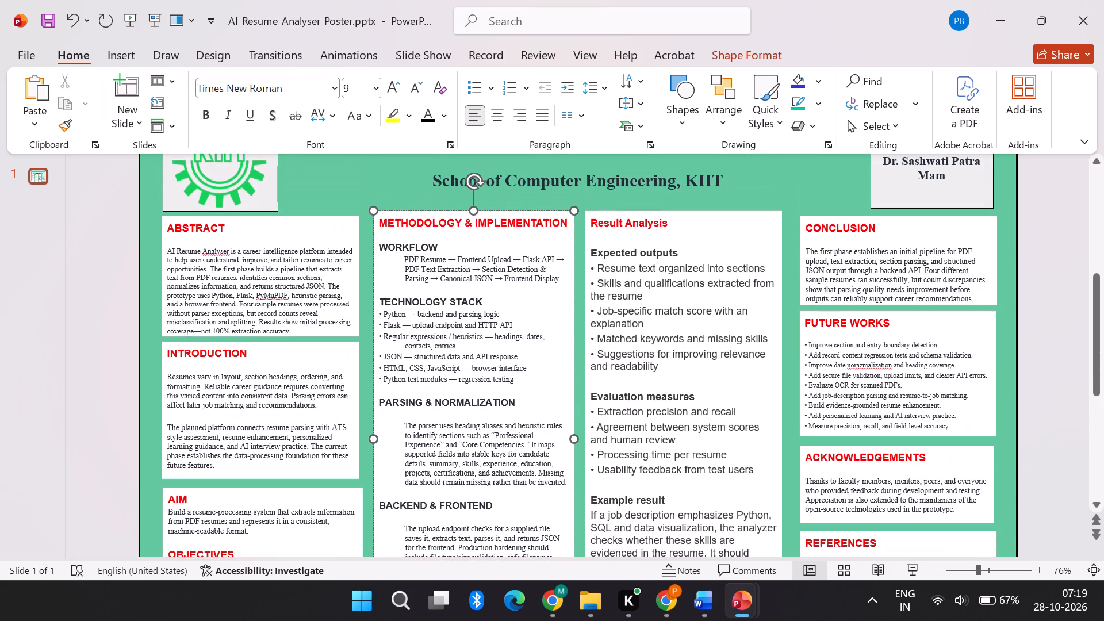
Indent the first line of the TESTING paragraph with spaces so it aligns with the paragraph's other lines.
{"action": "scroll", "coordinate": [536, 352], "scroll_direction": "down", "scroll_amount": 2}
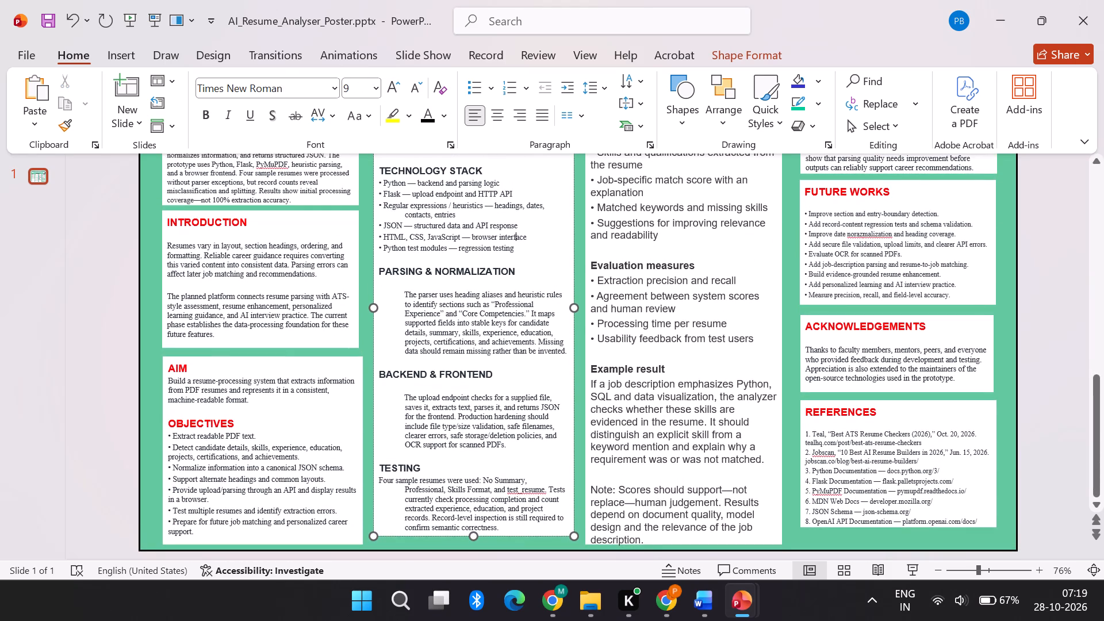
{"action": "left_click", "coordinate": [377, 483]}
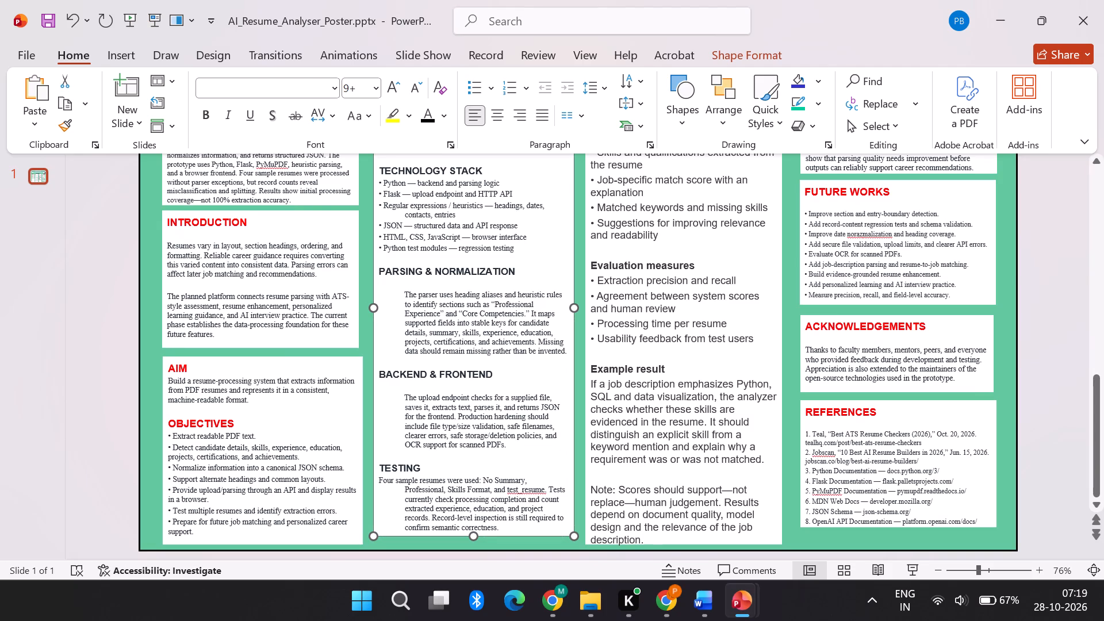
{"action": "left_click", "coordinate": [378, 480]}
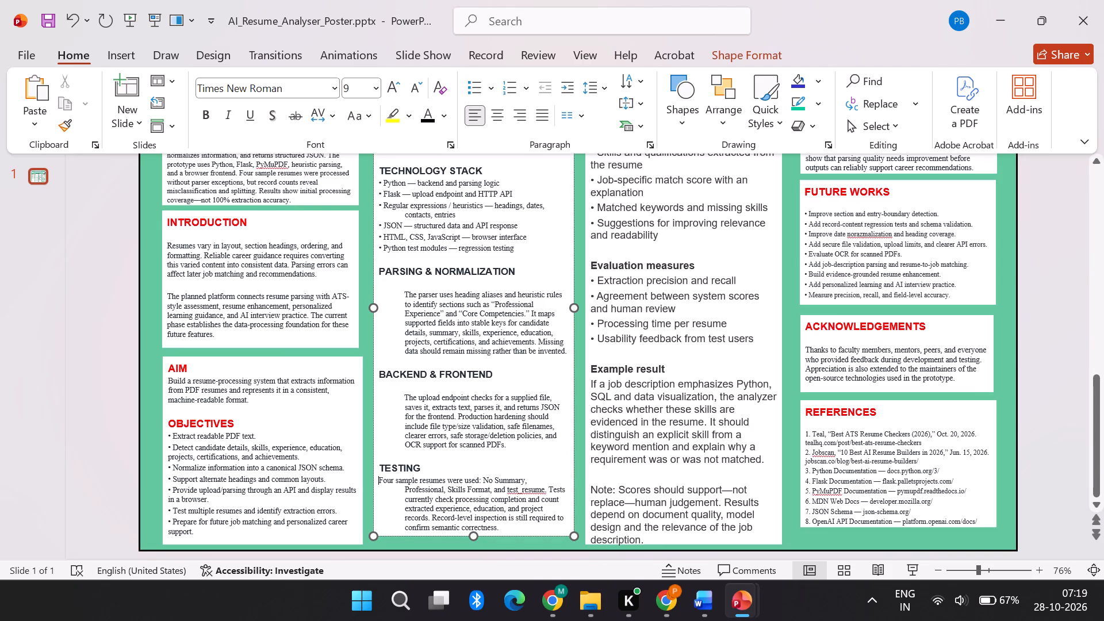
{"action": "key", "text": "space"}
{"action": "key", "text": "space"}
{"action": "key", "text": "space"}
{"action": "key", "text": "space"}
{"action": "key", "text": "space"}
{"action": "key", "text": "space"}
{"action": "key", "text": "space"}
{"action": "key", "text": "space"}
{"action": "key", "text": "space"}
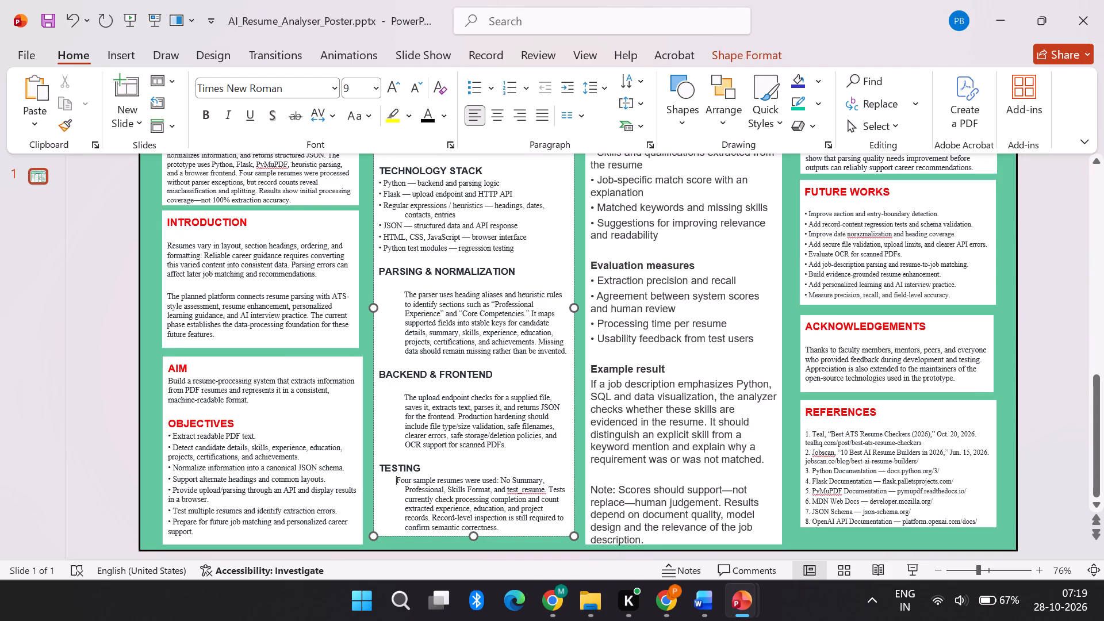
{"action": "key", "text": "space"}
{"action": "key", "text": "space"}
{"action": "key", "text": "space"}
{"action": "key", "text": "space"}
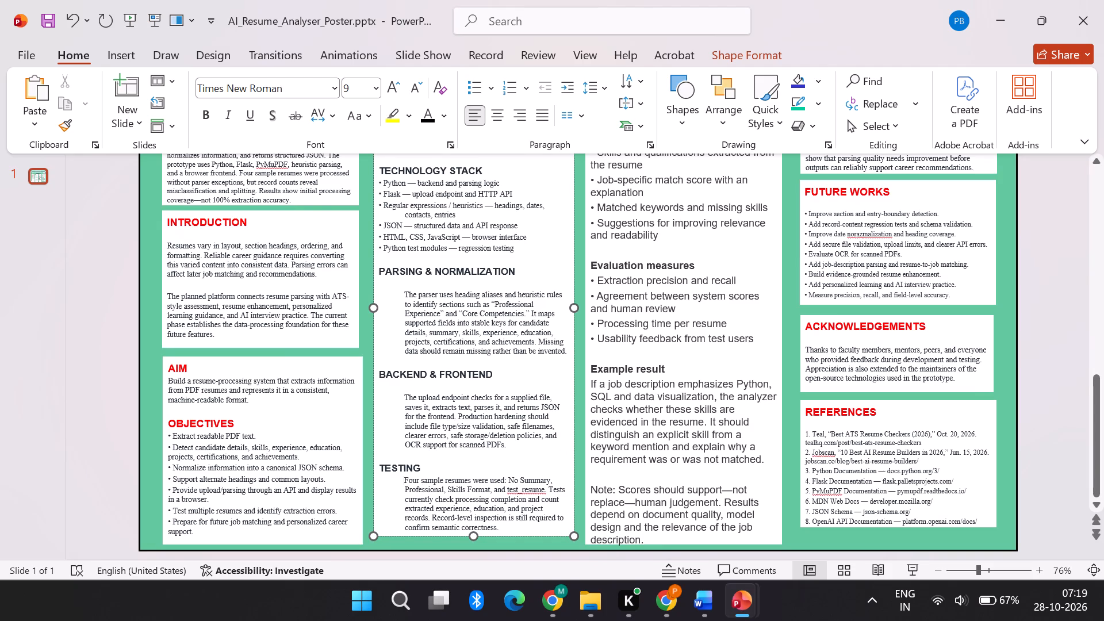
{"action": "key", "text": "space"}
{"action": "key", "text": "BackSpace"}
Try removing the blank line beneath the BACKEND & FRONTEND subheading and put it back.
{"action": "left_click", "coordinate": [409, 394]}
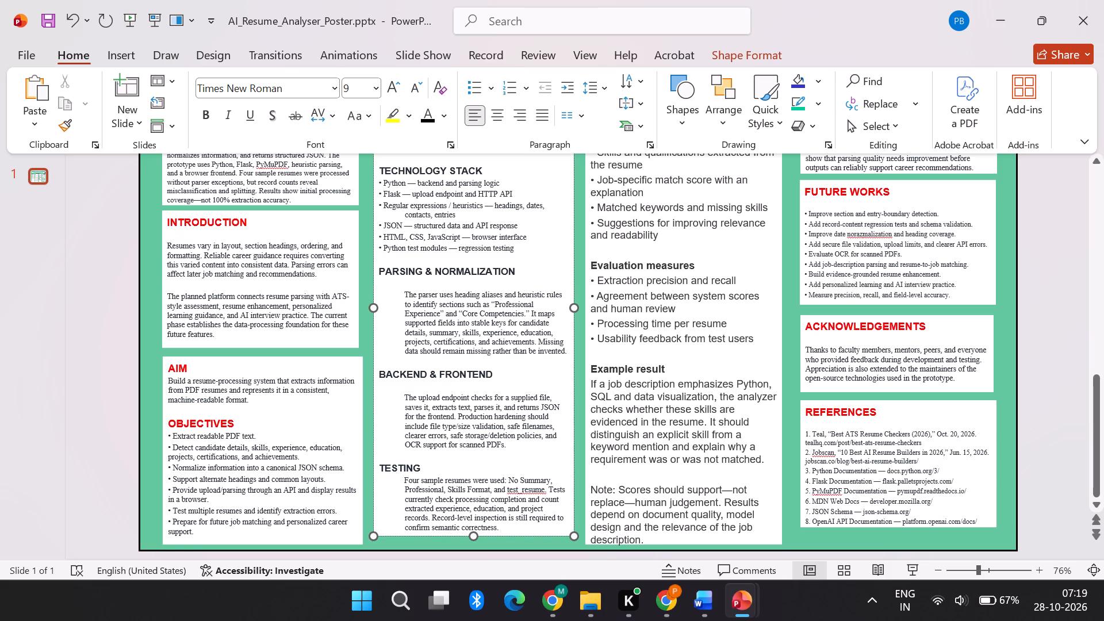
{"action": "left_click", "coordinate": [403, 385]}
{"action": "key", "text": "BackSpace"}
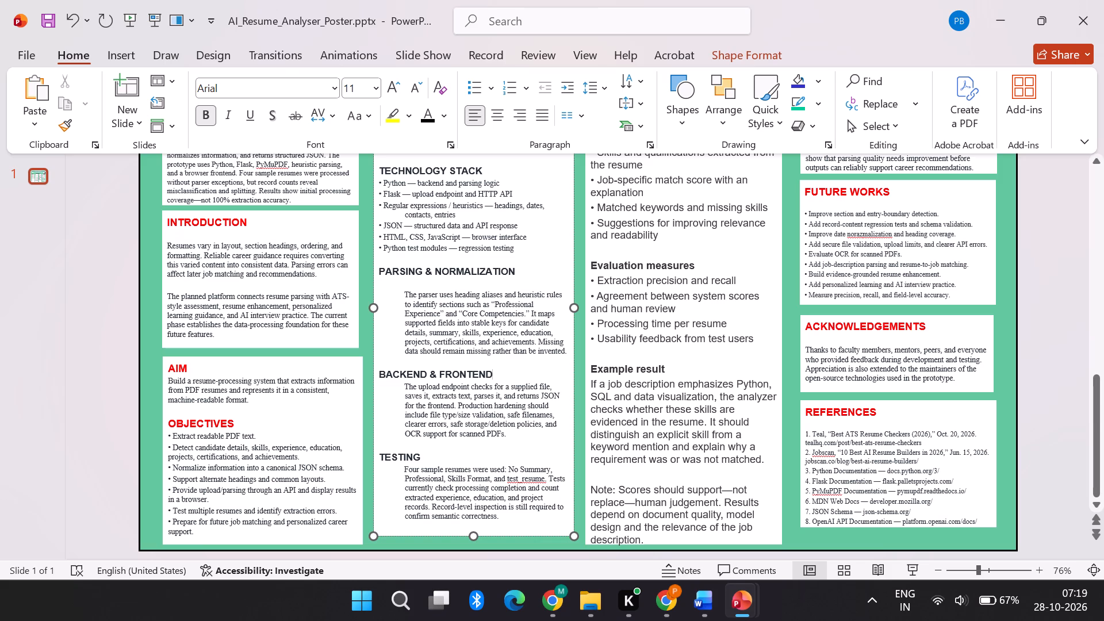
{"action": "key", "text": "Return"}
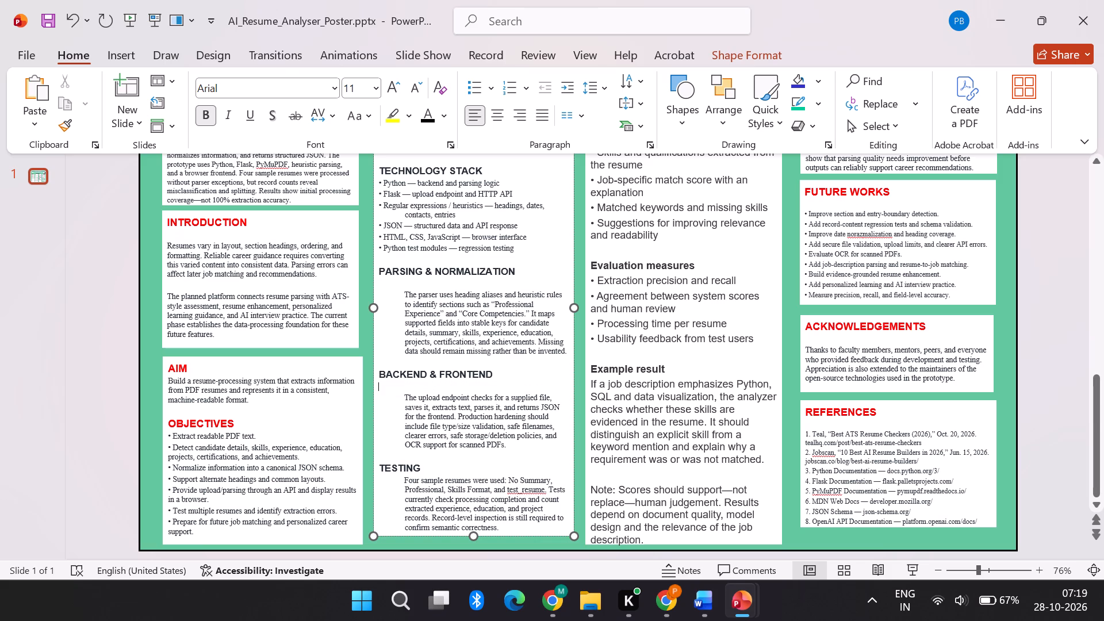
Insert a blank line between the TESTING subheading and its paragraph.
{"action": "left_click", "coordinate": [438, 467]}
{"action": "key", "text": "Return"}
{"action": "scroll", "coordinate": [438, 467], "scroll_direction": "down", "scroll_amount": 1}
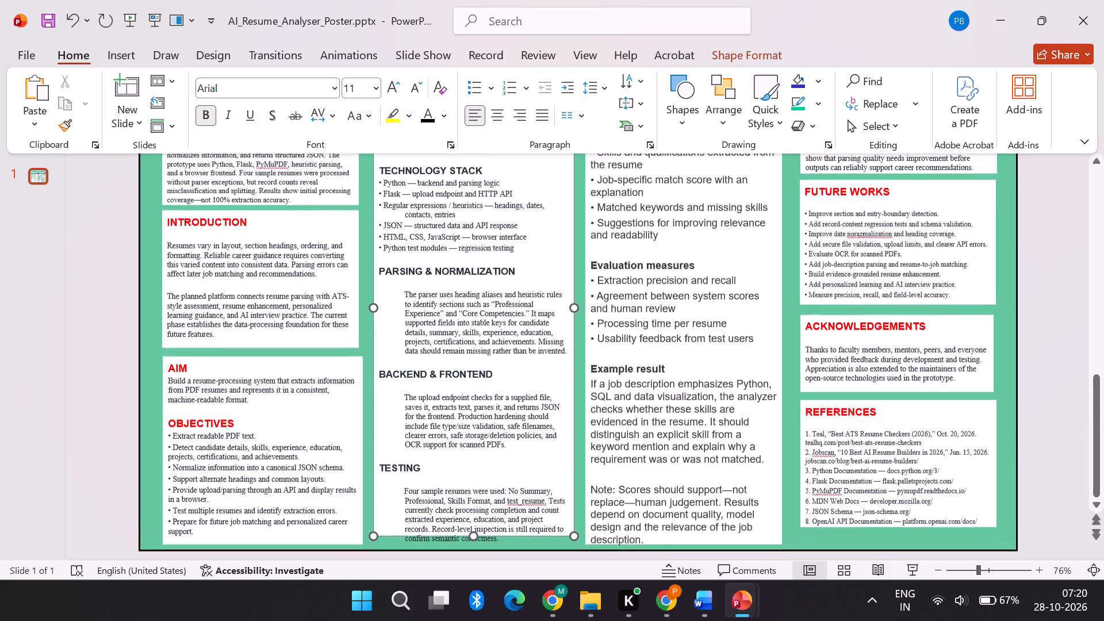
Enlarge the Methodology & Implementation text box slightly downward and outward so it encloses the whole TESTING paragraph, level with the neighbouring boxes' bottom edges.
{"action": "scroll", "coordinate": [460, 371], "scroll_direction": "up", "scroll_amount": 3}
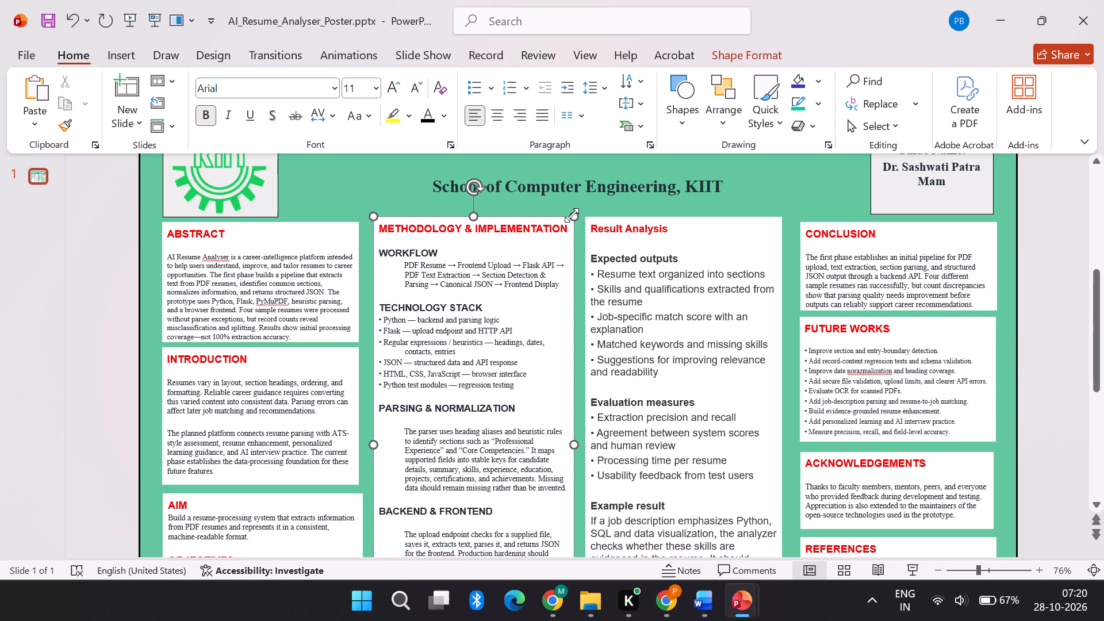
{"action": "scroll", "coordinate": [515, 470], "scroll_direction": "down", "scroll_amount": 4}
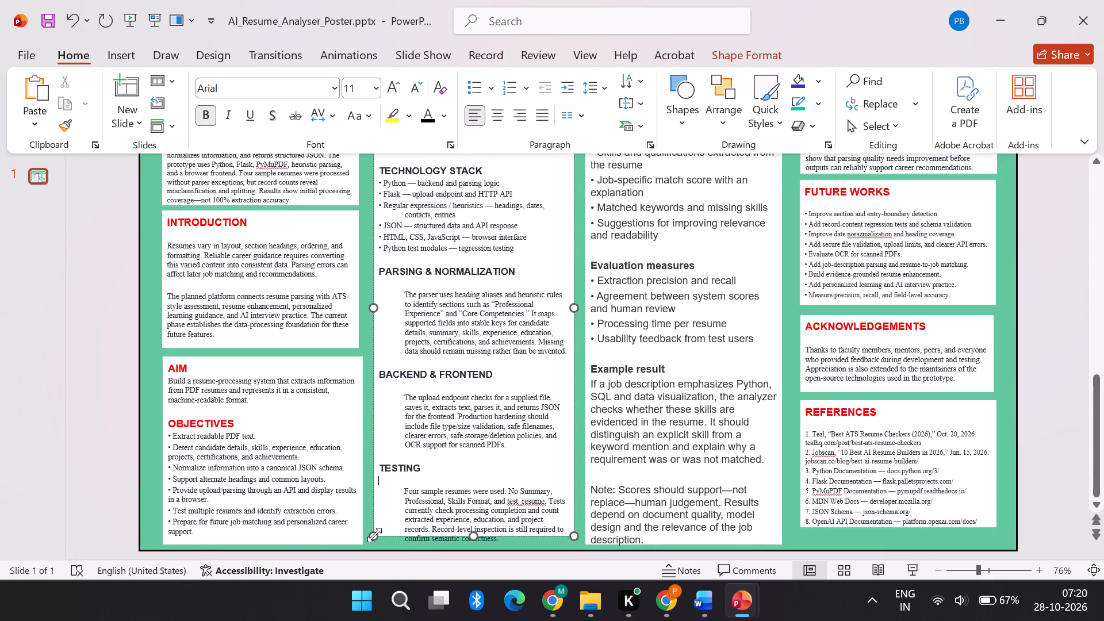
{"action": "left_click_drag", "start_coordinate": [374, 535], "coordinate": [371, 542]}
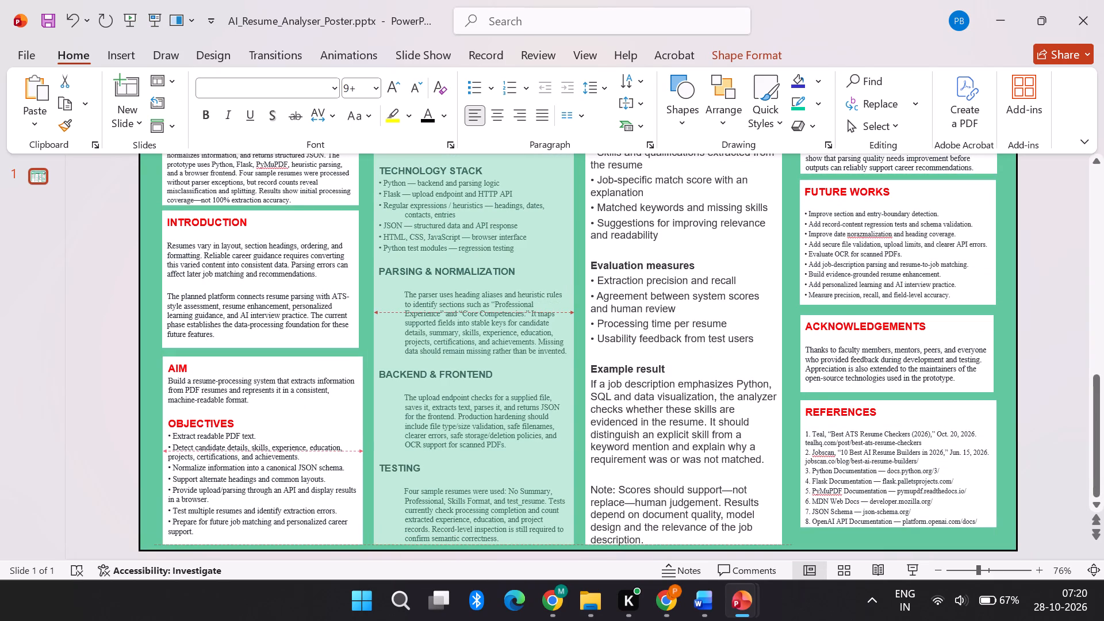
{"action": "left_click_drag", "start_coordinate": [371, 542], "coordinate": [370, 546]}
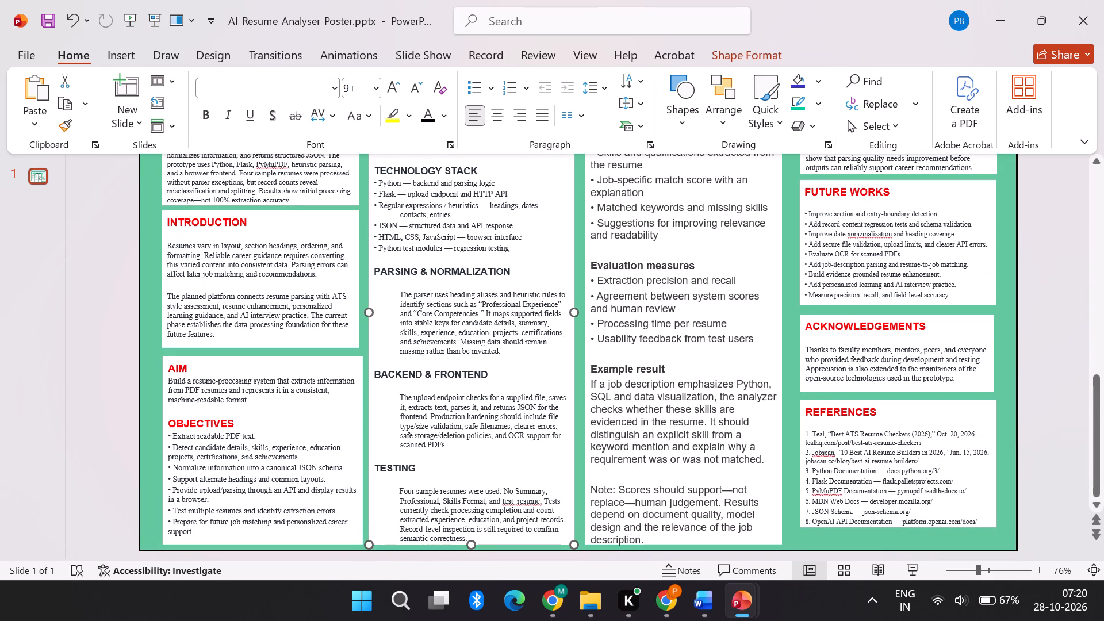
Replace the underscore in "test_resume" in the TESTING paragraph with a space.
{"action": "scroll", "coordinate": [532, 457], "scroll_direction": "up", "scroll_amount": 1}
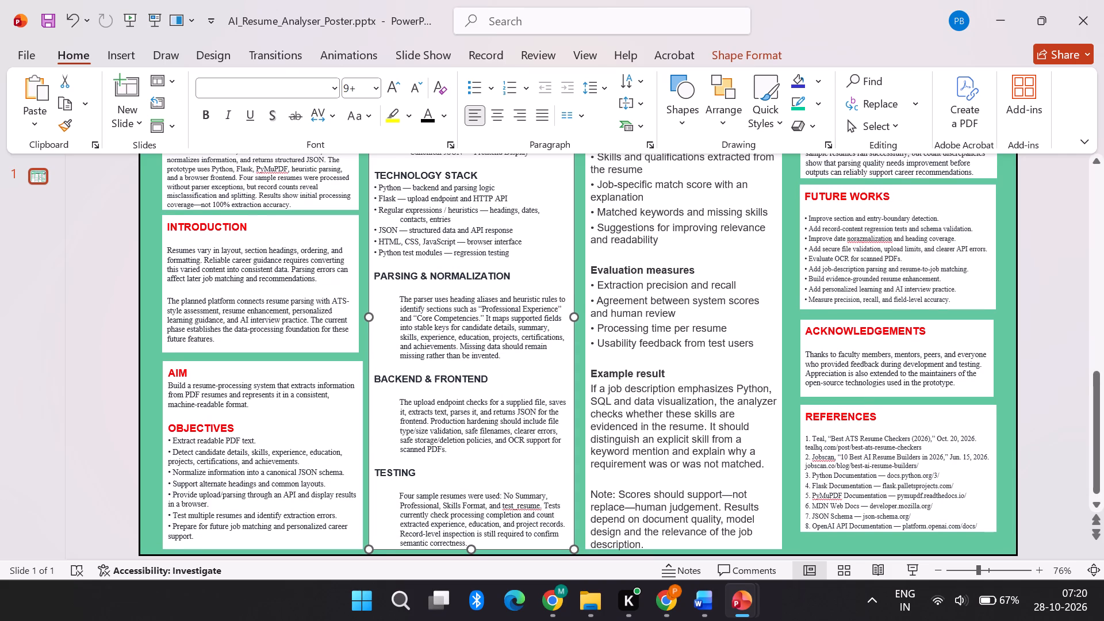
{"action": "left_click", "coordinate": [516, 504]}
{"action": "key", "text": "BackSpace"}
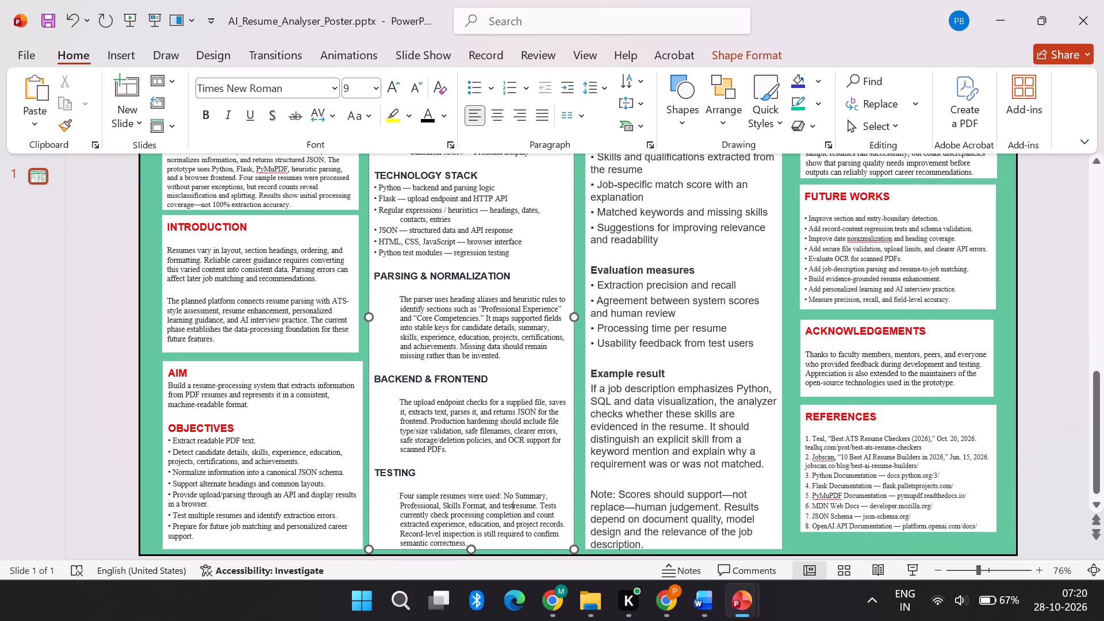
{"action": "key", "text": "space"}
Delete "PyMuPDF" and its extra comma from the list of prototype technologies in the ABSTRACT paragraph.
{"action": "left_click", "coordinate": [596, 488]}
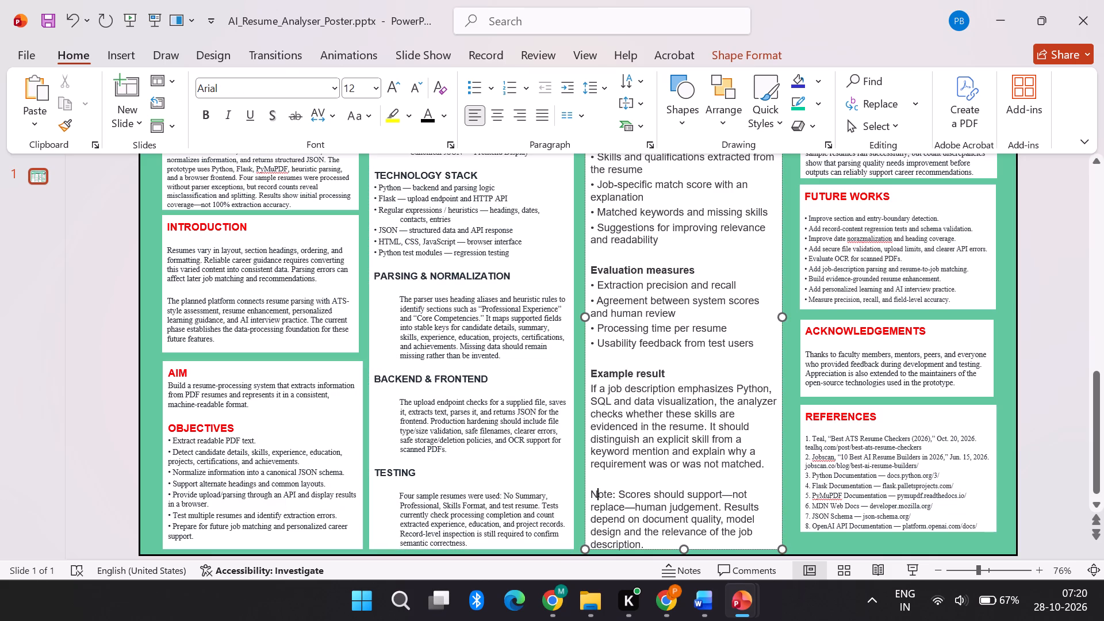
{"action": "scroll", "coordinate": [486, 447], "scroll_direction": "up", "scroll_amount": 4}
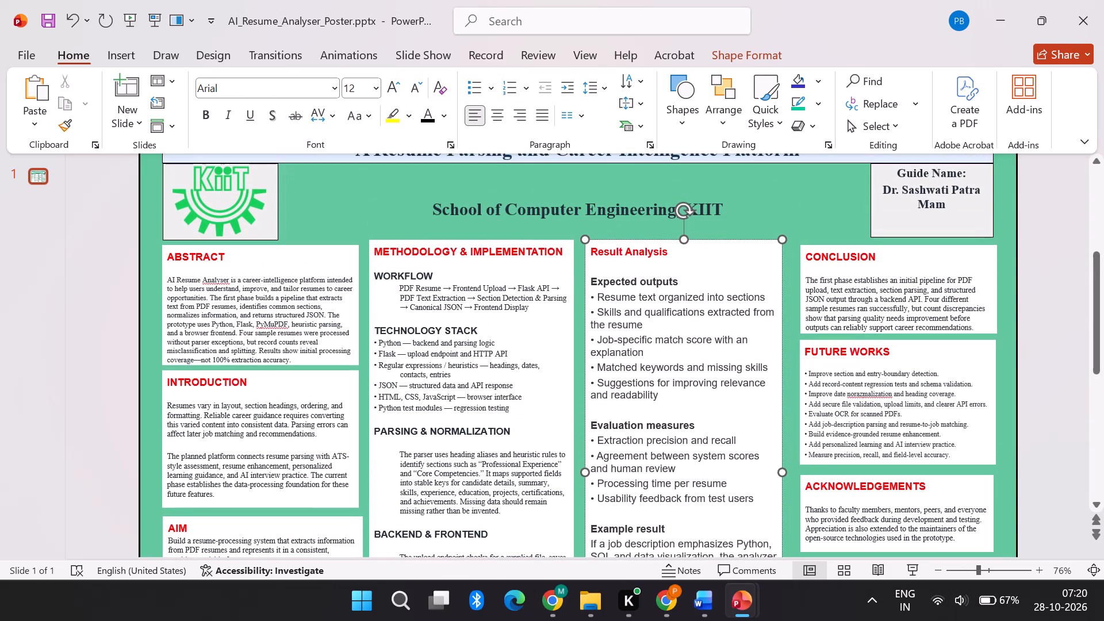
{"action": "double_click", "coordinate": [268, 327]}
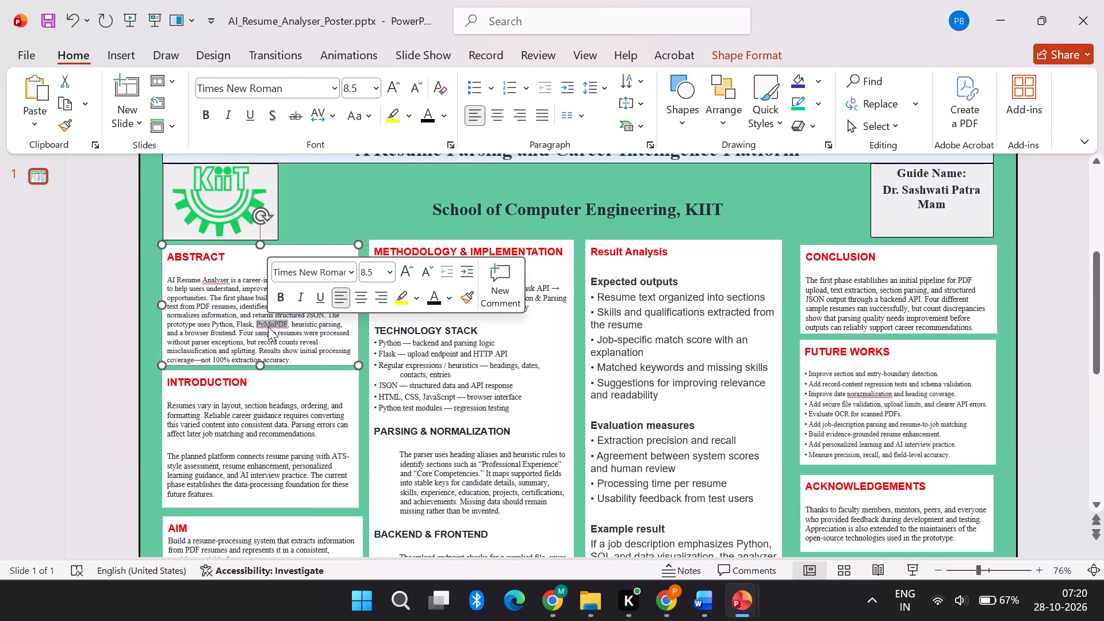
{"action": "key", "text": "BackSpace"}
{"action": "key", "text": "BackSpace"}
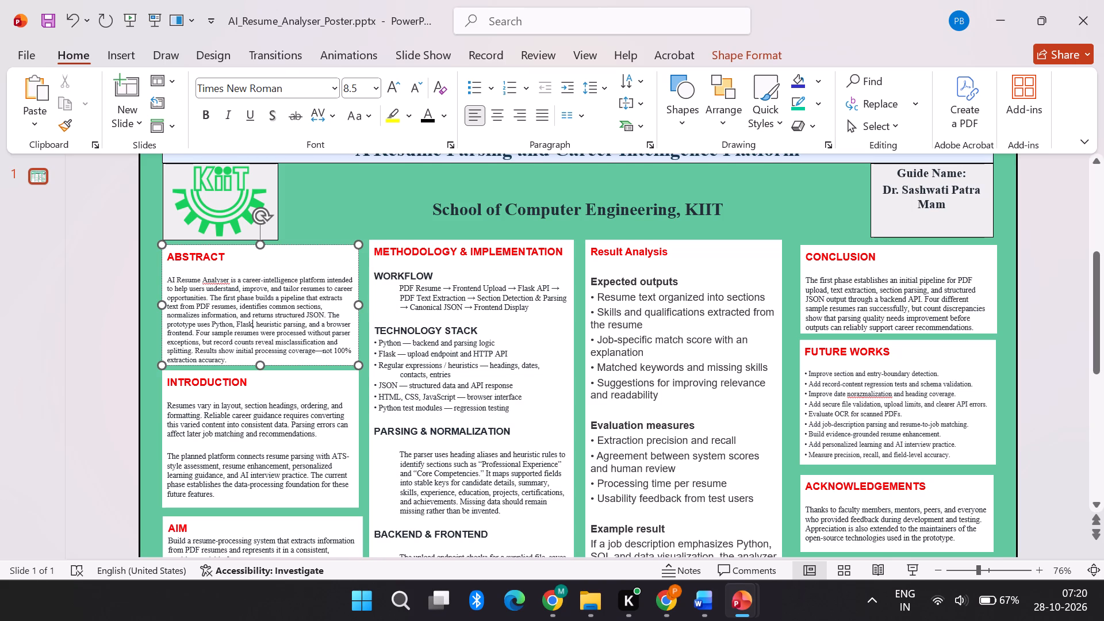
Correct "Analyser" in the first line of the ABSTRACT paragraph to the suggested spelling "Analyzer".
{"action": "scroll", "coordinate": [397, 365], "scroll_direction": "up", "scroll_amount": 2}
{"action": "scroll", "coordinate": [397, 365], "scroll_direction": "down", "scroll_amount": 1}
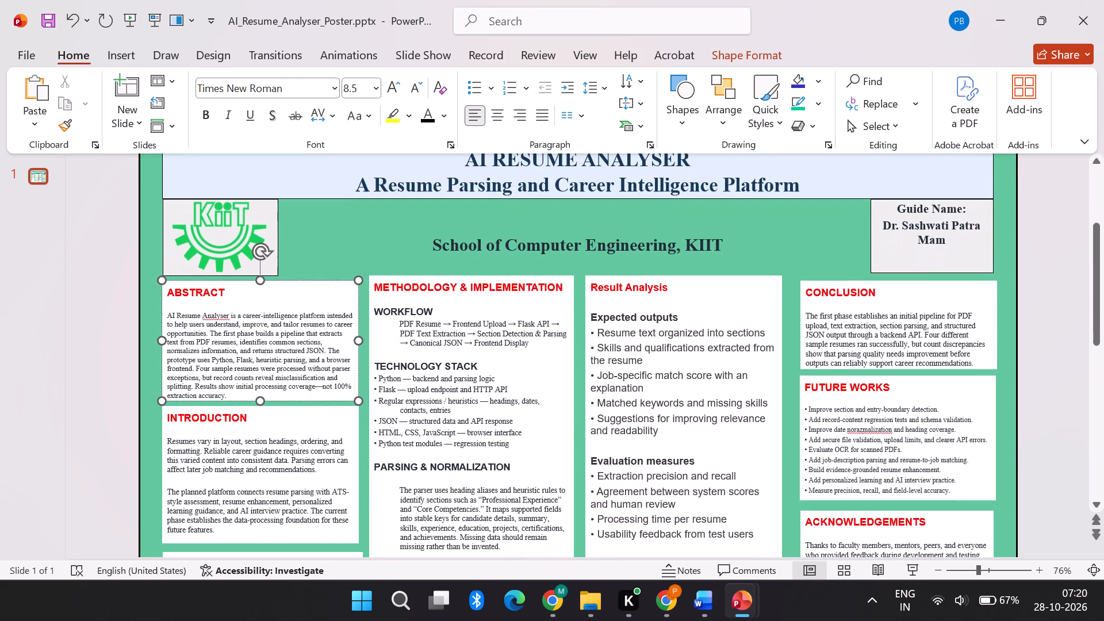
{"action": "scroll", "coordinate": [397, 365], "scroll_direction": "down", "scroll_amount": 2}
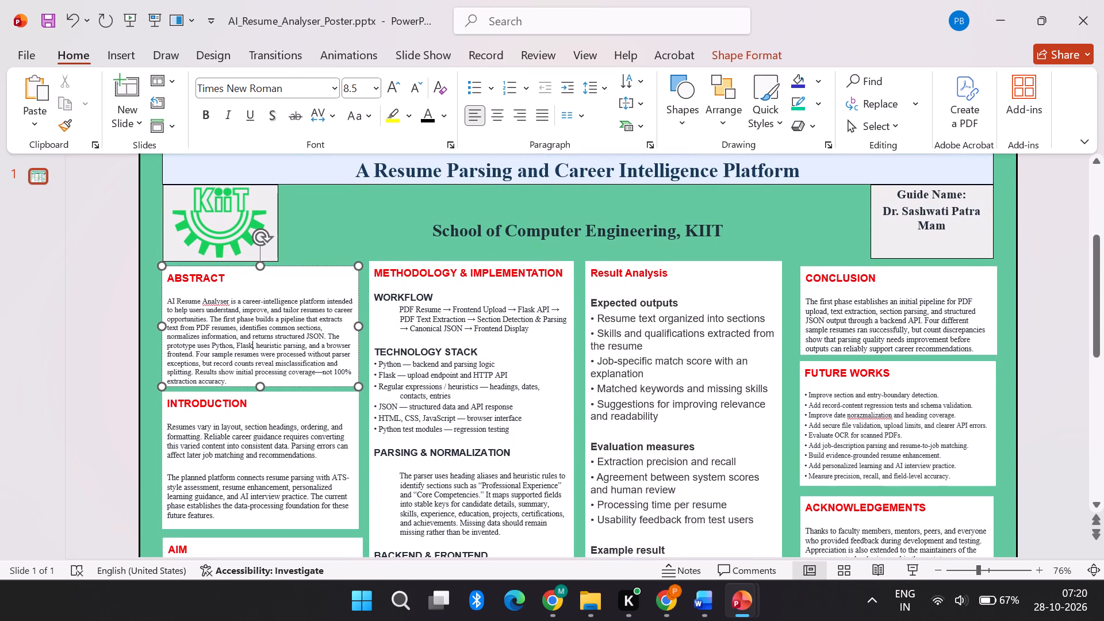
{"action": "left_click", "coordinate": [220, 302]}
{"action": "double_click", "coordinate": [220, 302]}
{"action": "right_click", "coordinate": [220, 302]}
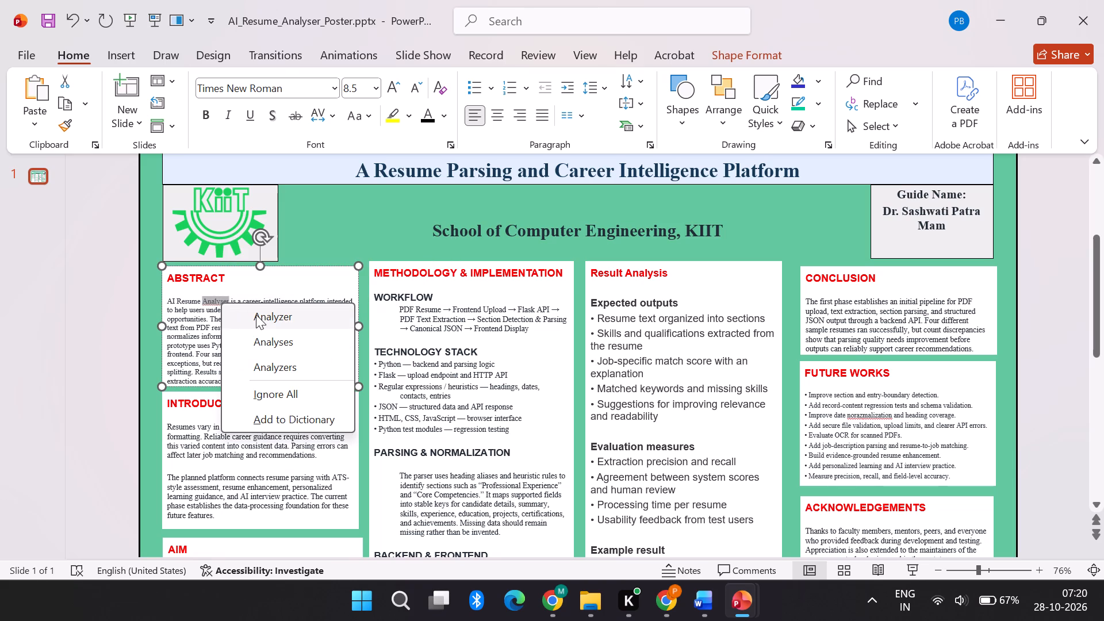
{"action": "left_click", "coordinate": [256, 315]}
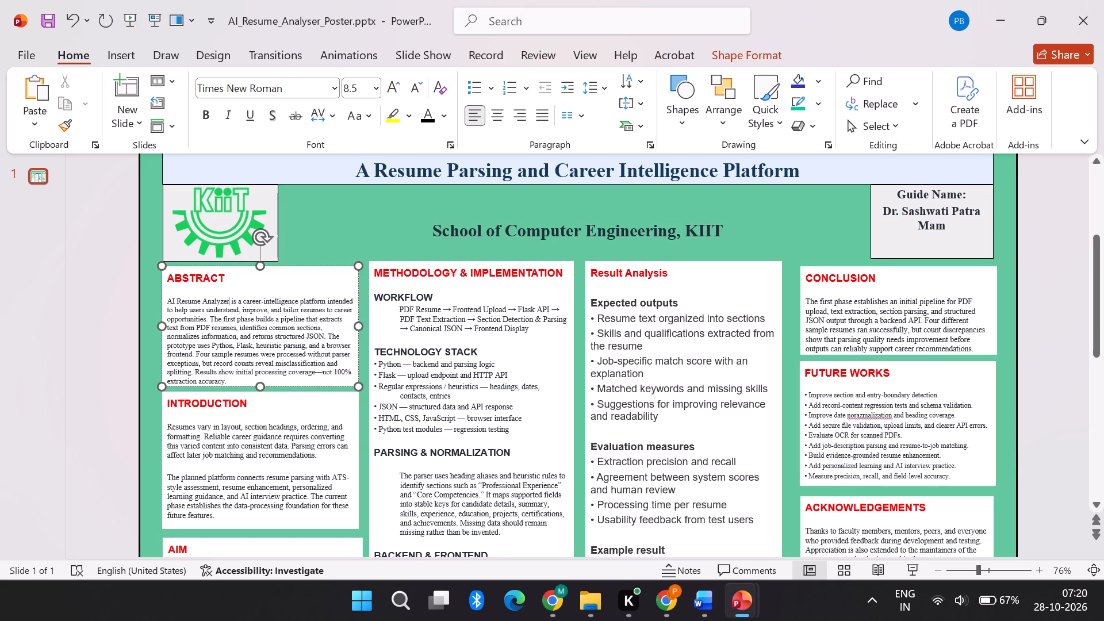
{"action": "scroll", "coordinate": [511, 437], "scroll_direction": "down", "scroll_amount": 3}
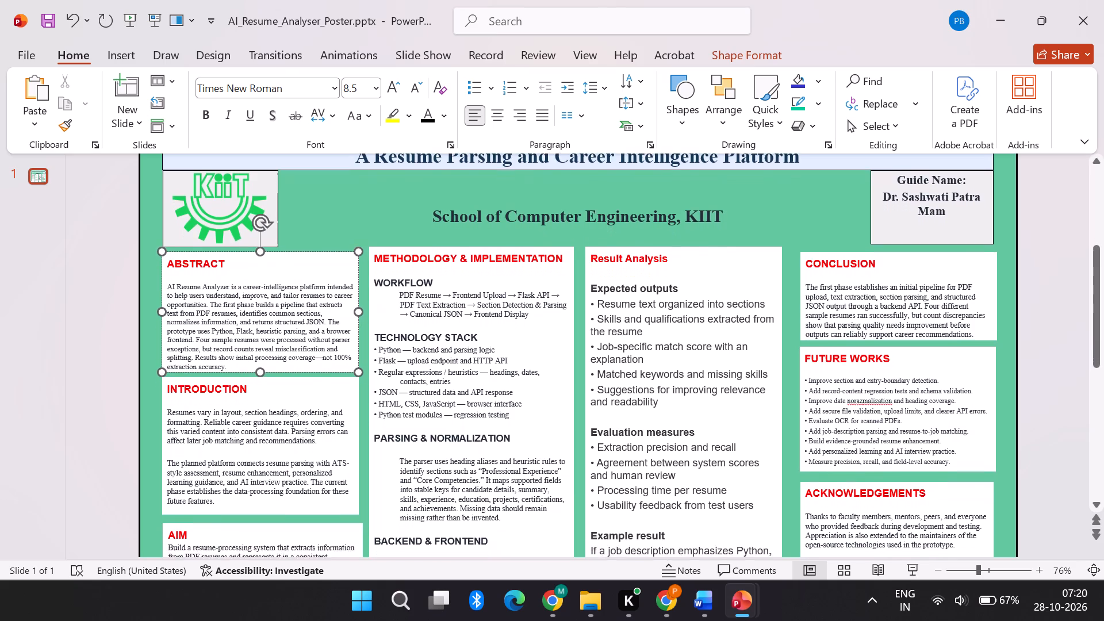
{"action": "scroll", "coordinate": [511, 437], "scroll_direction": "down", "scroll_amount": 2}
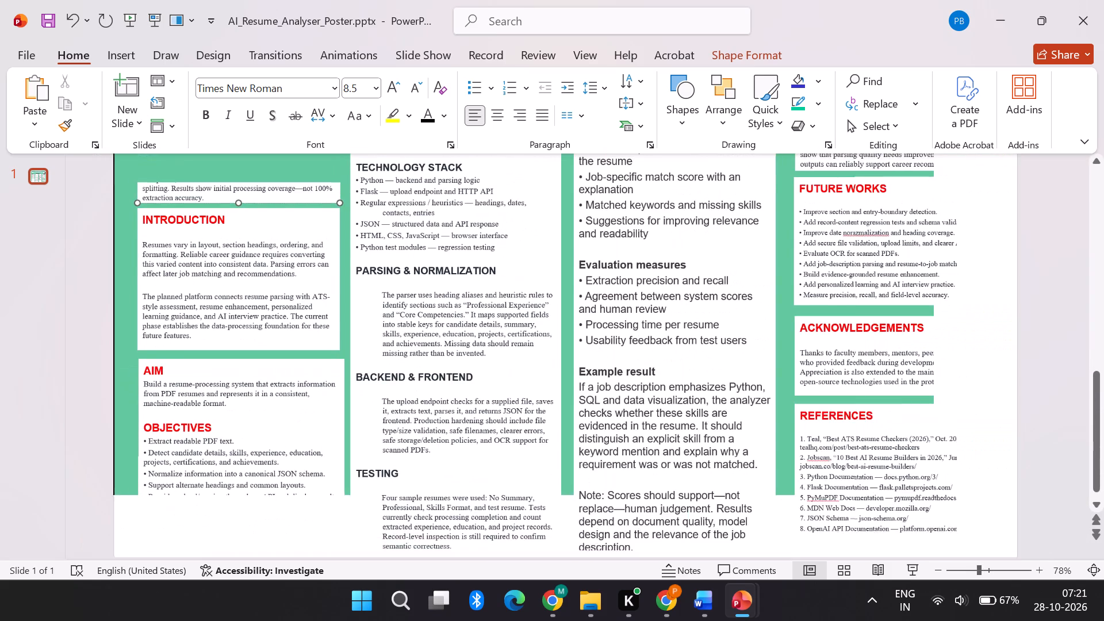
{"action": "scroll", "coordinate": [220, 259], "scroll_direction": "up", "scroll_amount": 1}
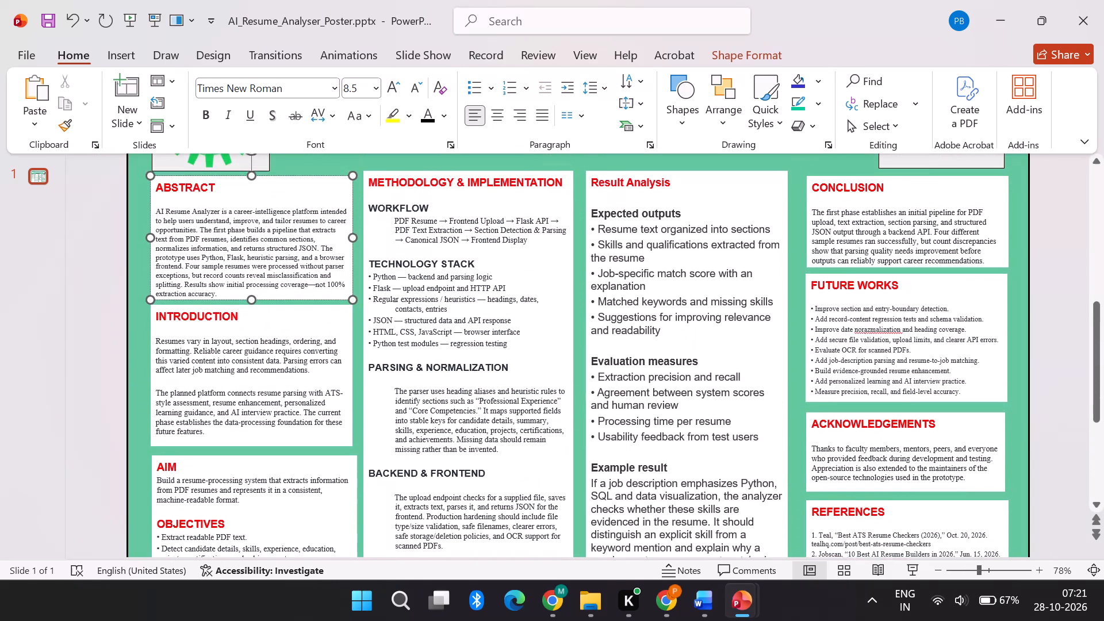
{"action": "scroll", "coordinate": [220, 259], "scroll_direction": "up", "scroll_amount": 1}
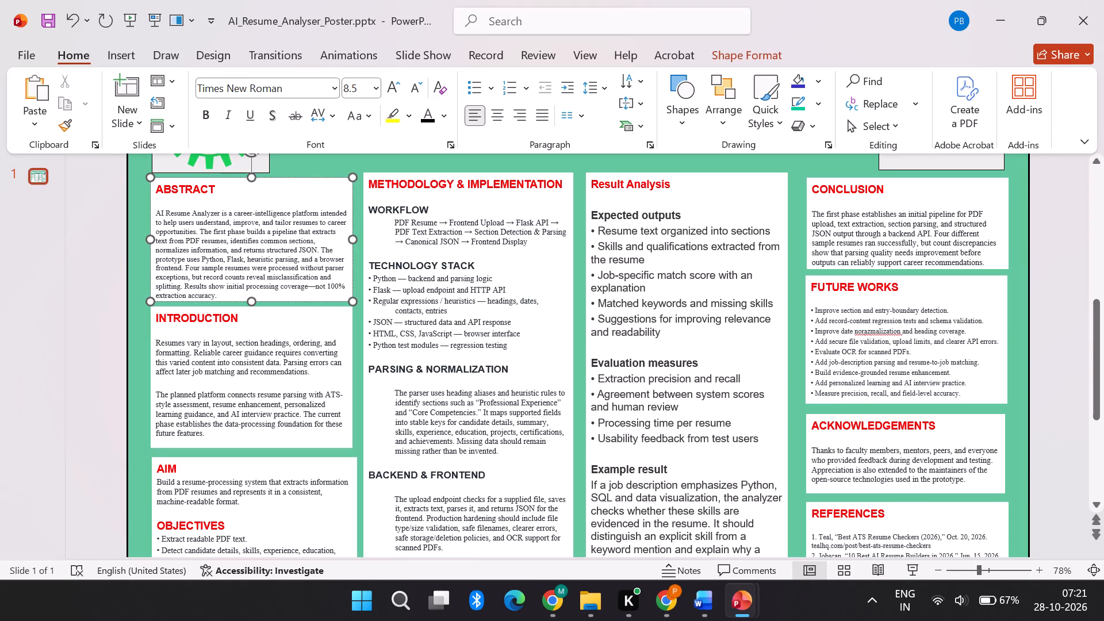
Compare the fonts and sizes of the Result Analysis text with those of the Methodology & Implementation text.
{"action": "double_click", "coordinate": [646, 306]}
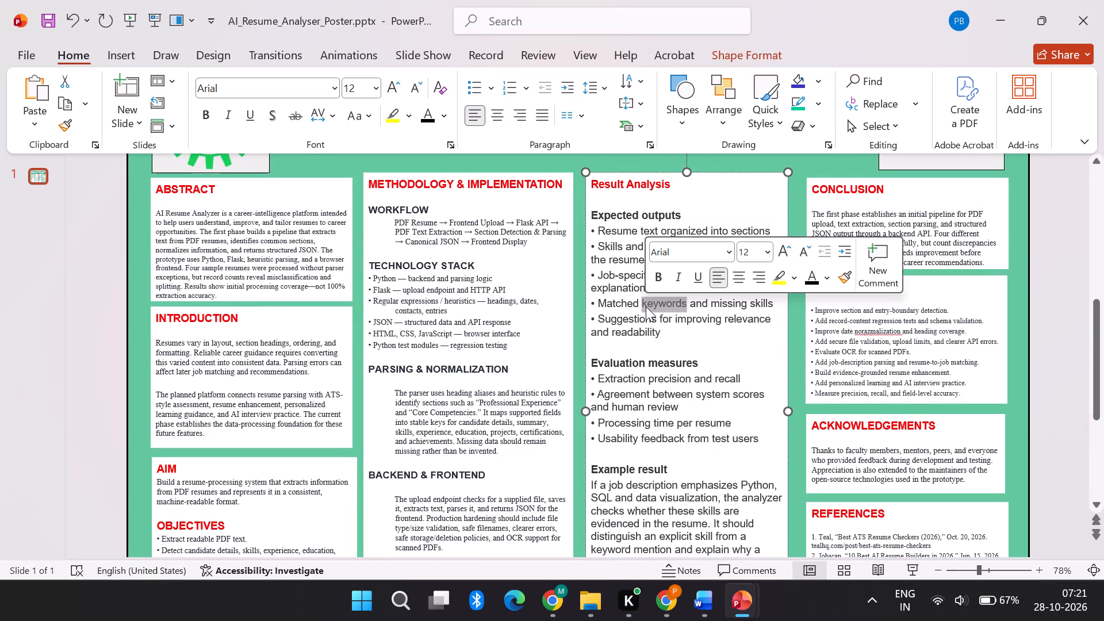
{"action": "double_click", "coordinate": [462, 301]}
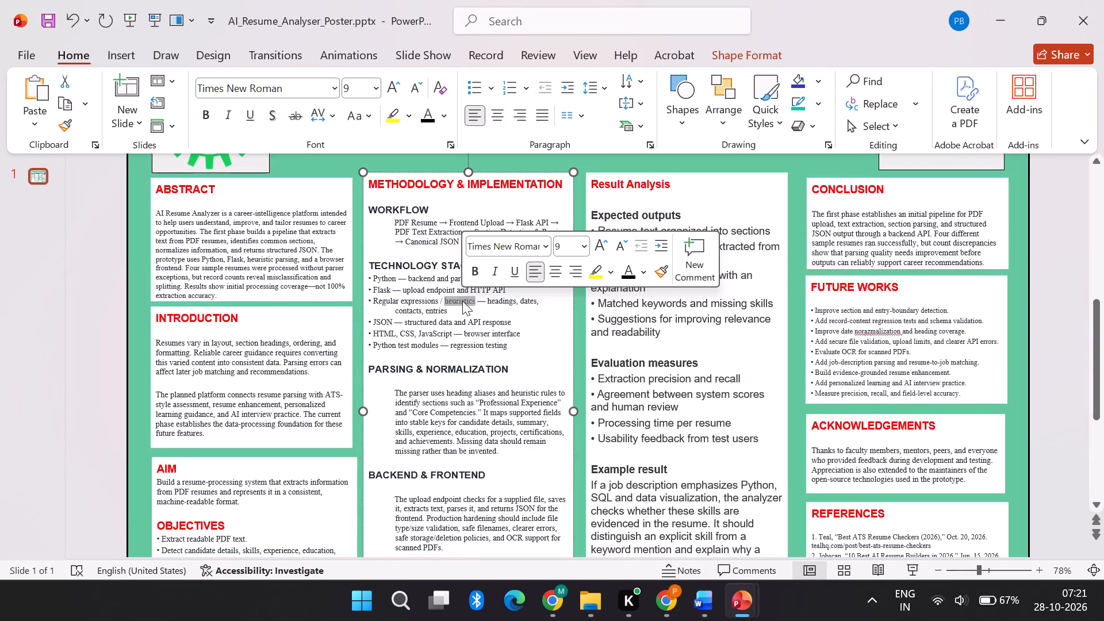
{"action": "left_click", "coordinate": [515, 346]}
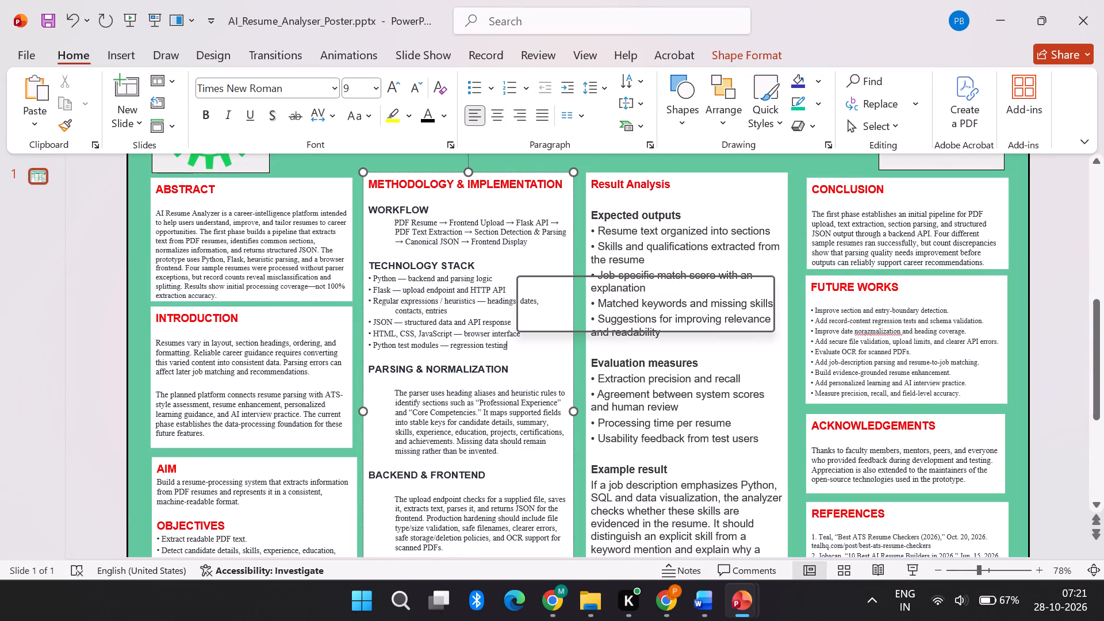
{"action": "double_click", "coordinate": [449, 266]}
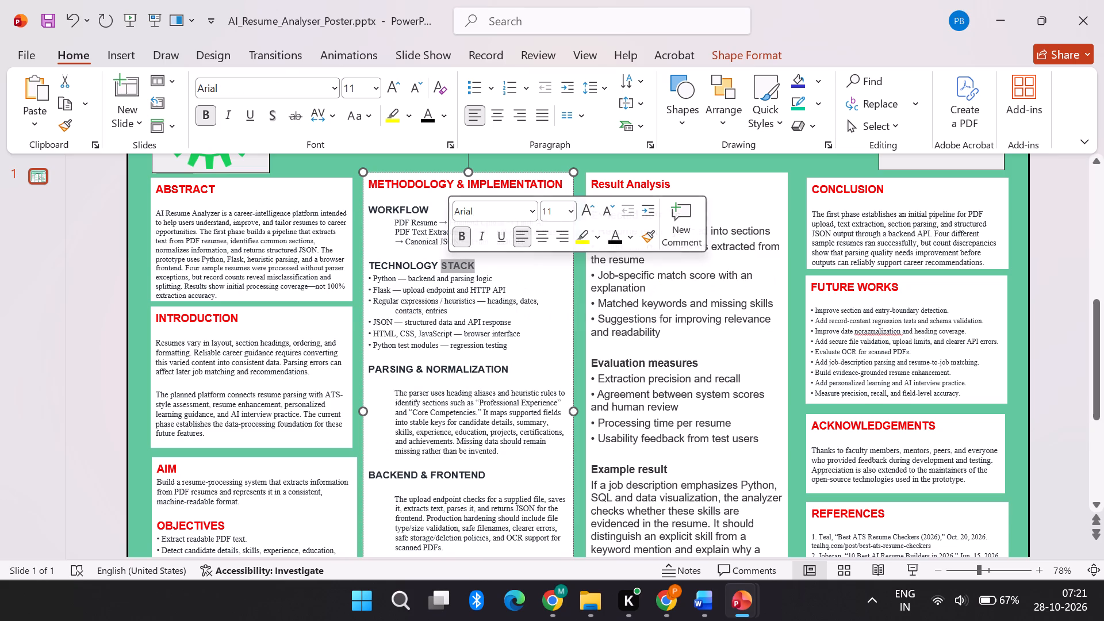
{"action": "double_click", "coordinate": [651, 360]}
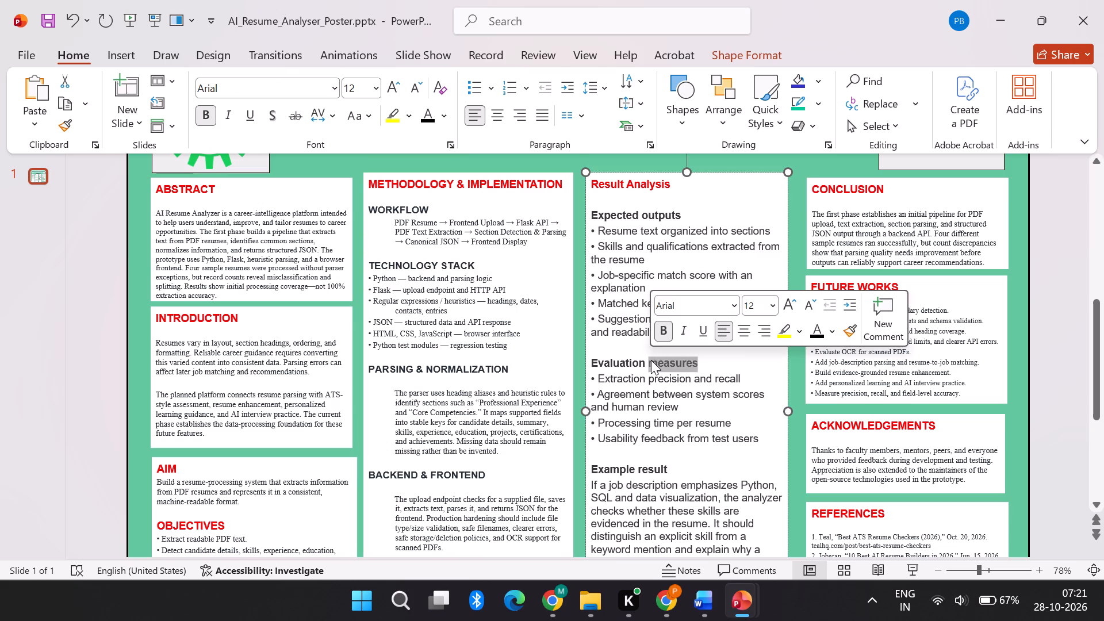
{"action": "left_click_drag", "start_coordinate": [597, 229], "coordinate": [665, 335]}
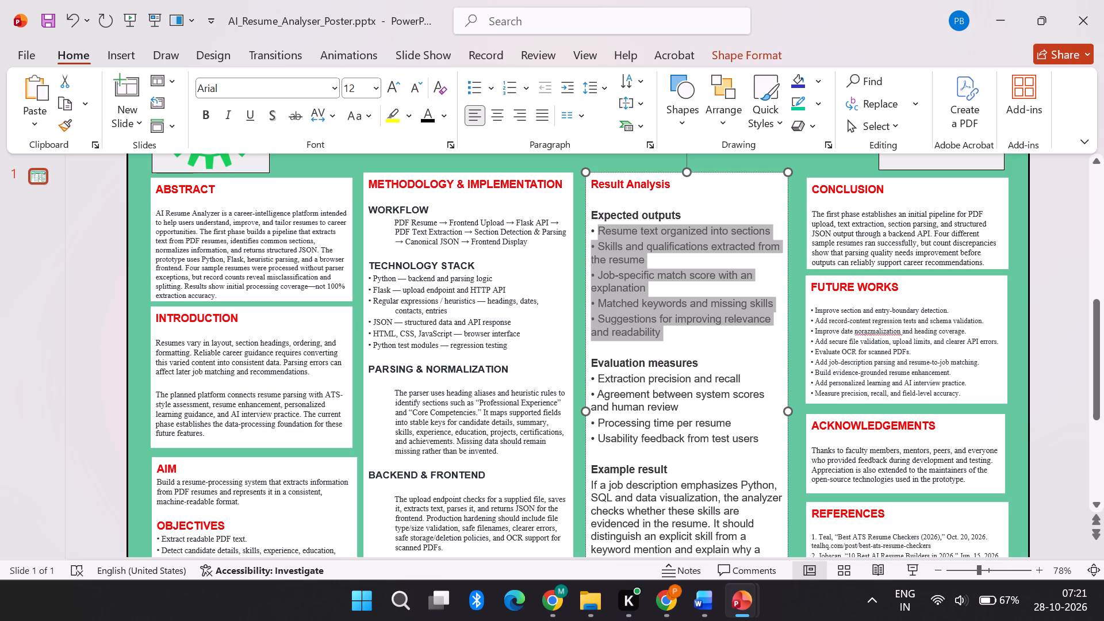
Delete the blank line between the CONCLUSION heading and its paragraph.
{"action": "left_click", "coordinate": [814, 205]}
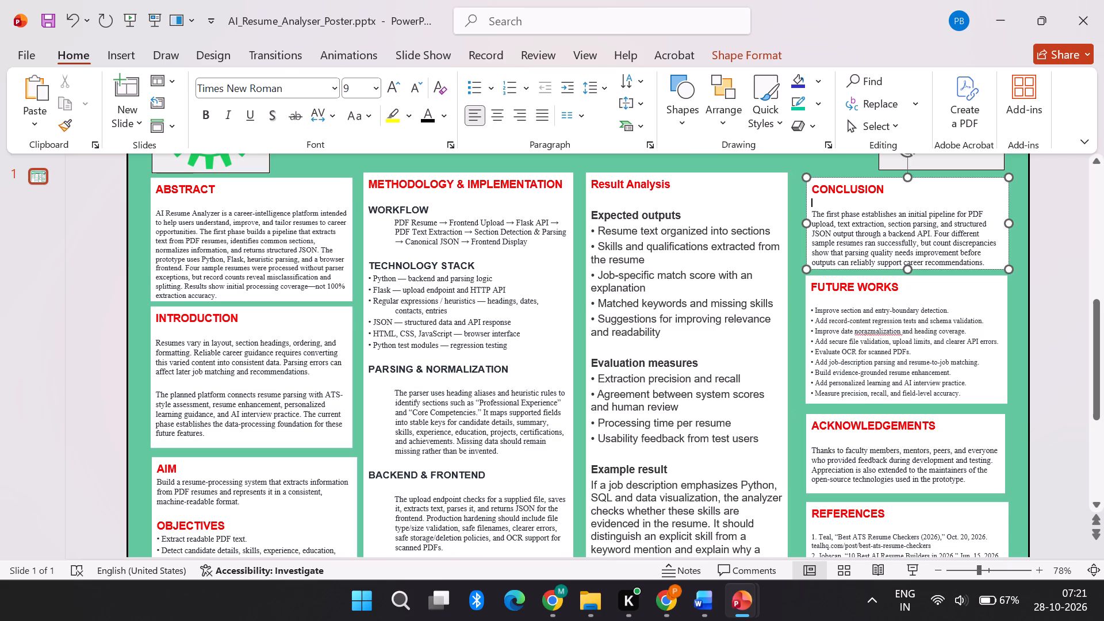
{"action": "key", "text": "BackSpace"}
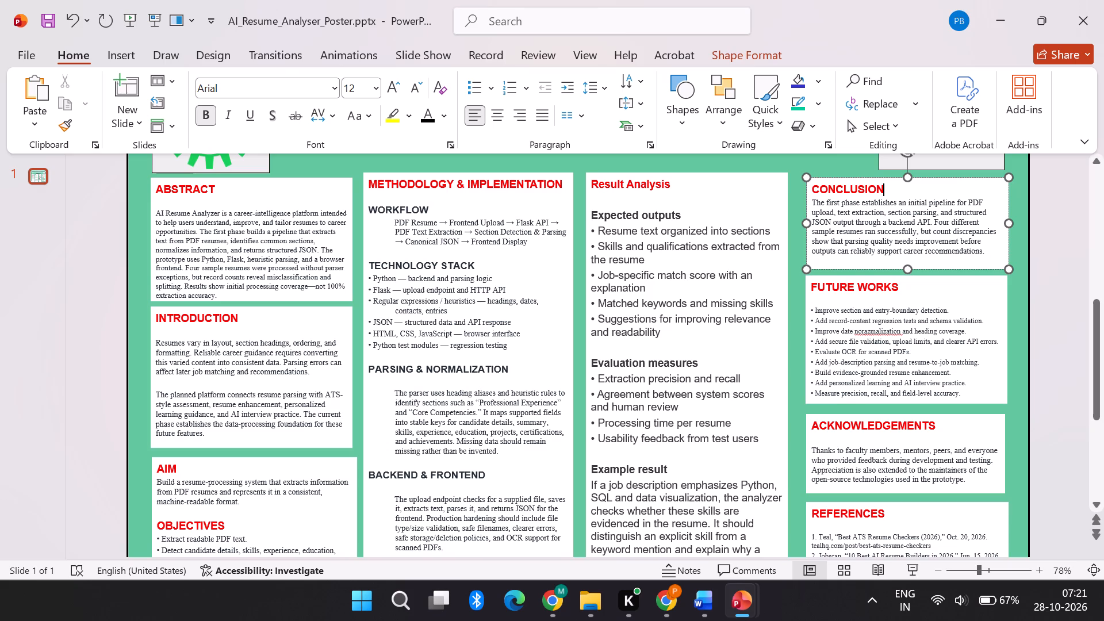
Set the CONCLUSION paragraph's font to Arial at 9 pt.
{"action": "left_click_drag", "start_coordinate": [812, 203], "coordinate": [971, 250]}
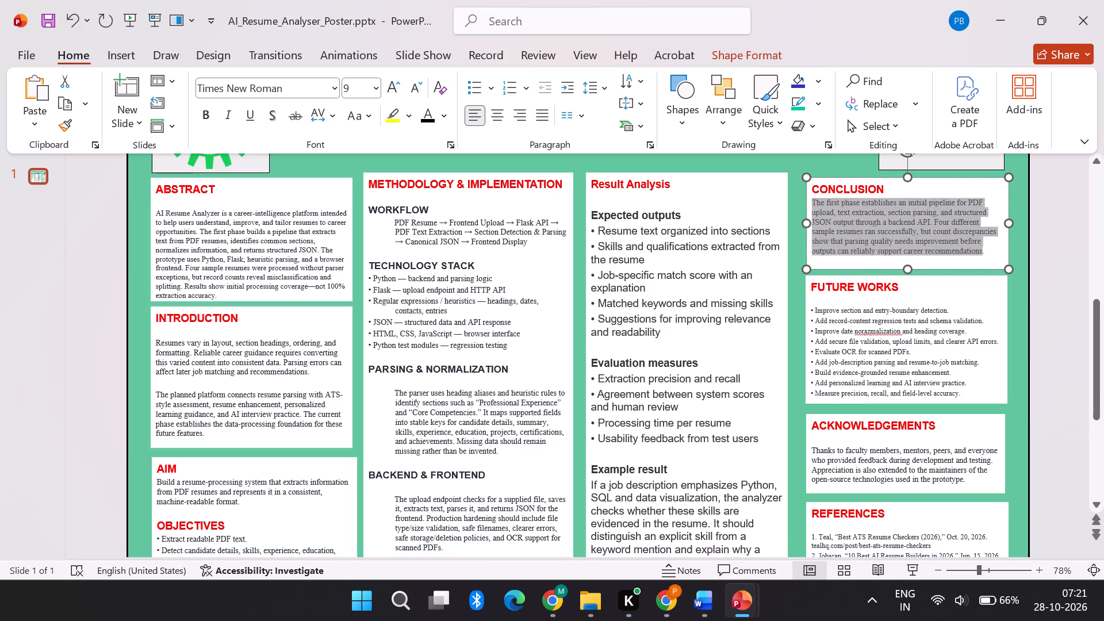
{"action": "left_click_drag", "start_coordinate": [971, 250], "coordinate": [984, 252]}
{"action": "left_click", "coordinate": [397, 85]}
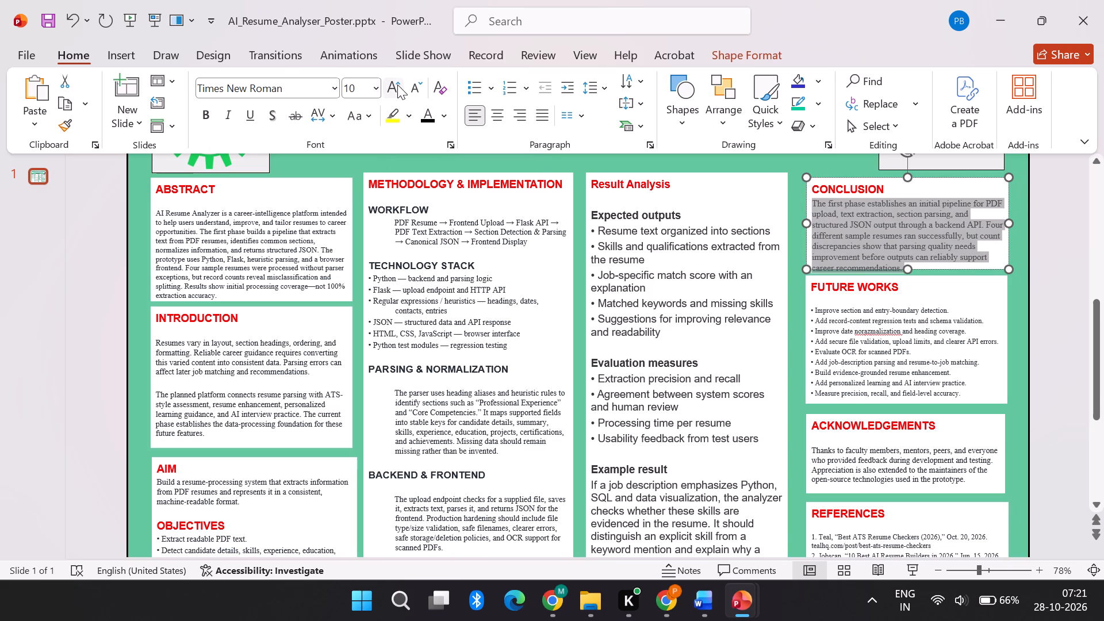
{"action": "left_click", "coordinate": [320, 89]}
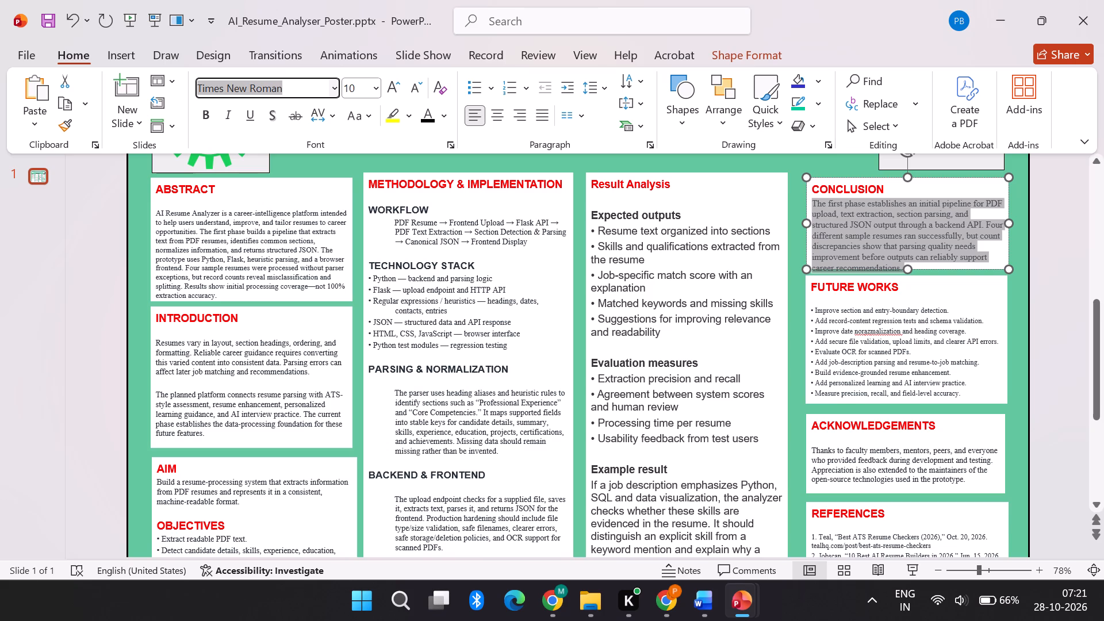
{"action": "type", "text": "ar"}
{"action": "key", "text": "Right"}
{"action": "key", "text": "Return"}
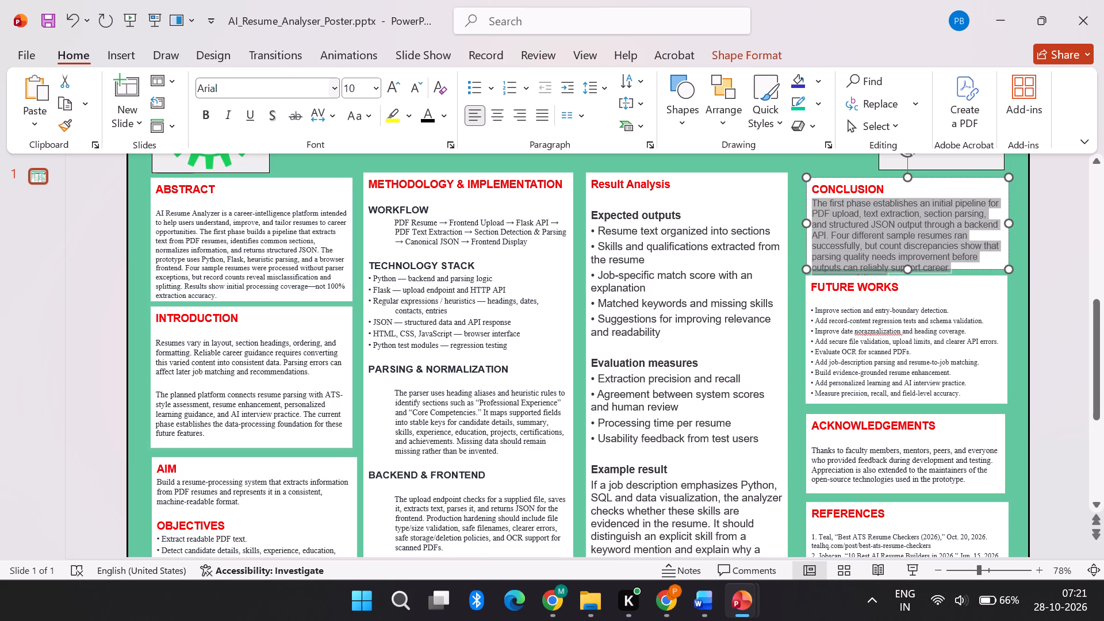
{"action": "left_click", "coordinate": [414, 89]}
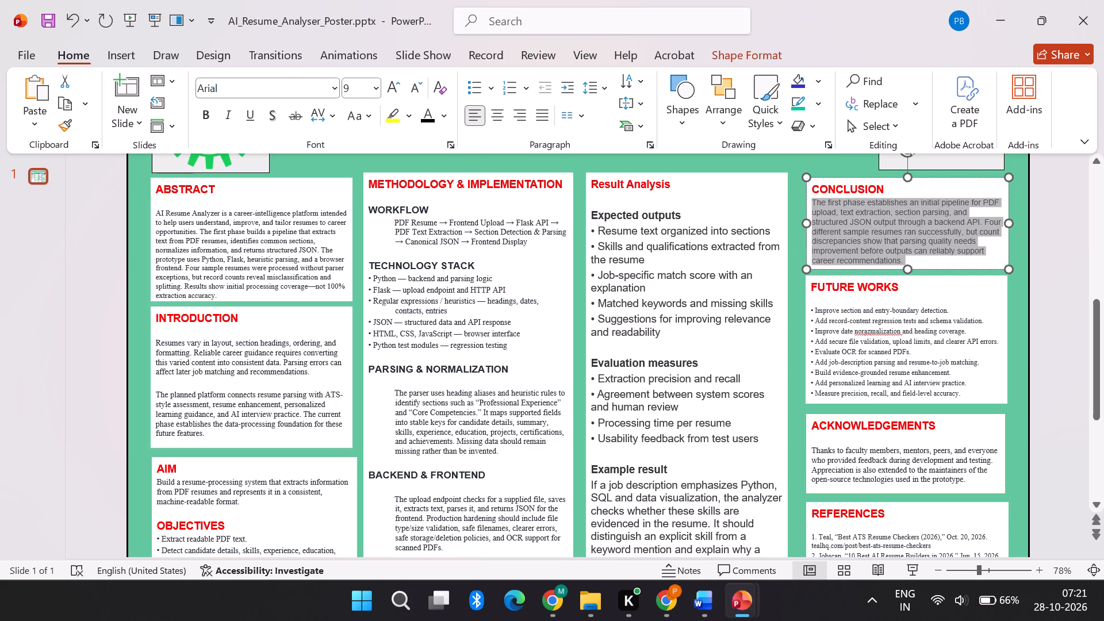
Change the font of all text in the FUTURE WORKS box to Arial.
{"action": "left_click", "coordinate": [896, 331]}
{"action": "left_click", "coordinate": [877, 377]}
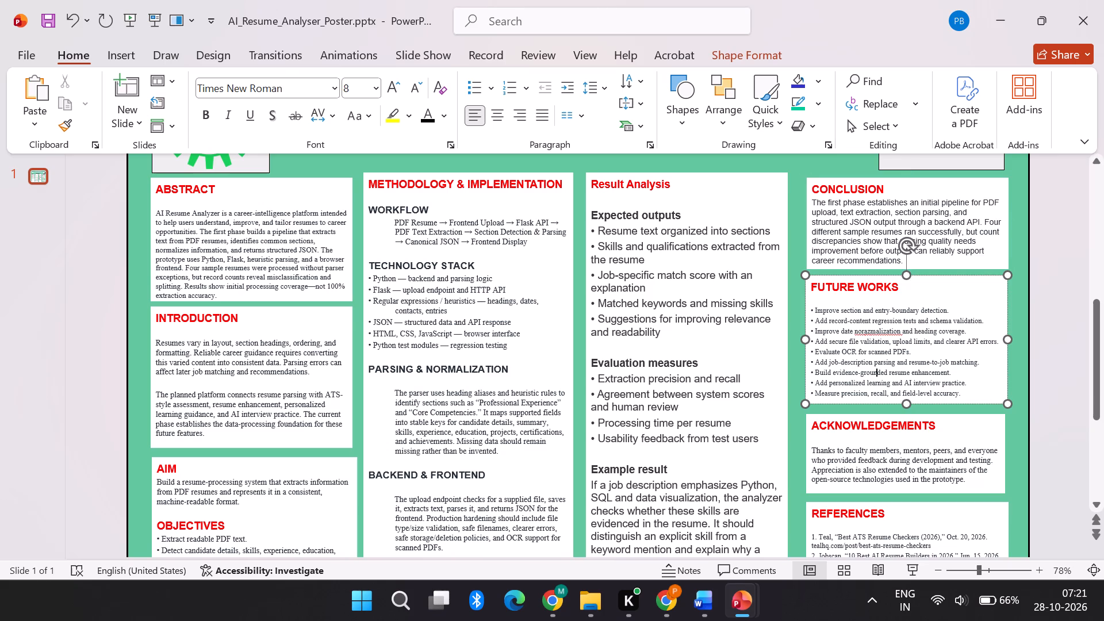
{"action": "key", "text": "ctrl+a"}
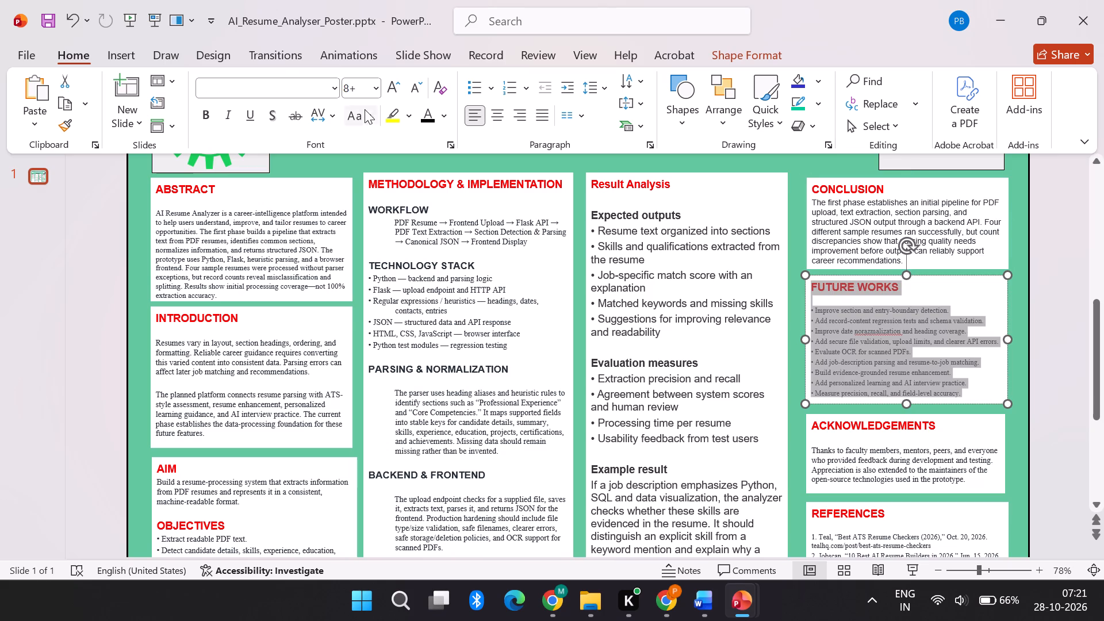
{"action": "left_click", "coordinate": [331, 87]}
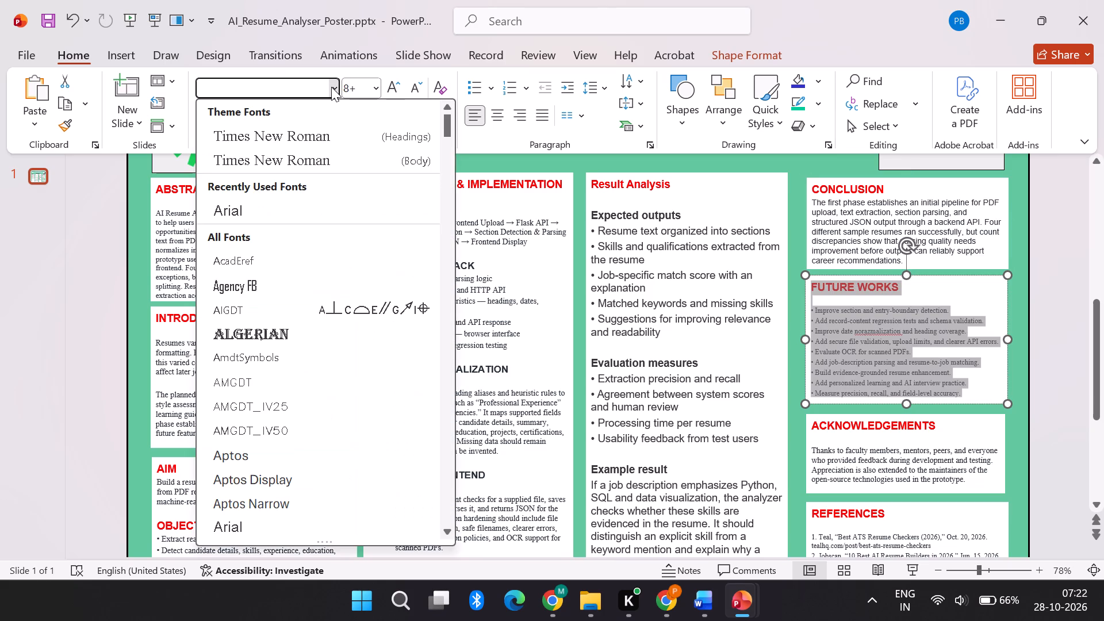
{"action": "left_click", "coordinate": [246, 215]}
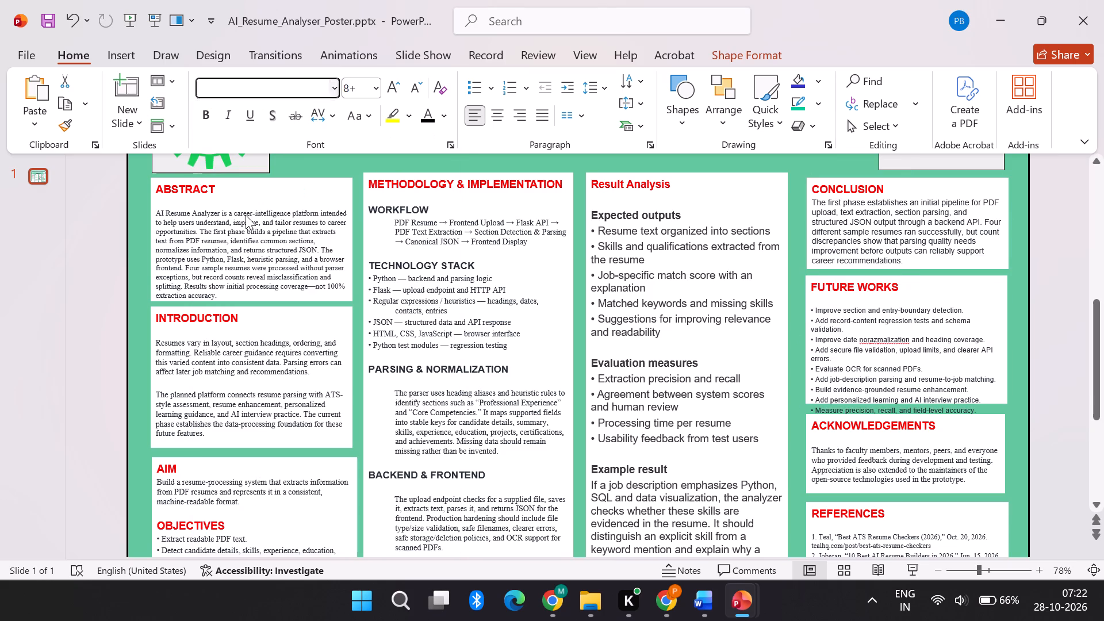
Delete the blank line between the FUTURE WORKS heading and its bullet list.
{"action": "left_click", "coordinate": [917, 322]}
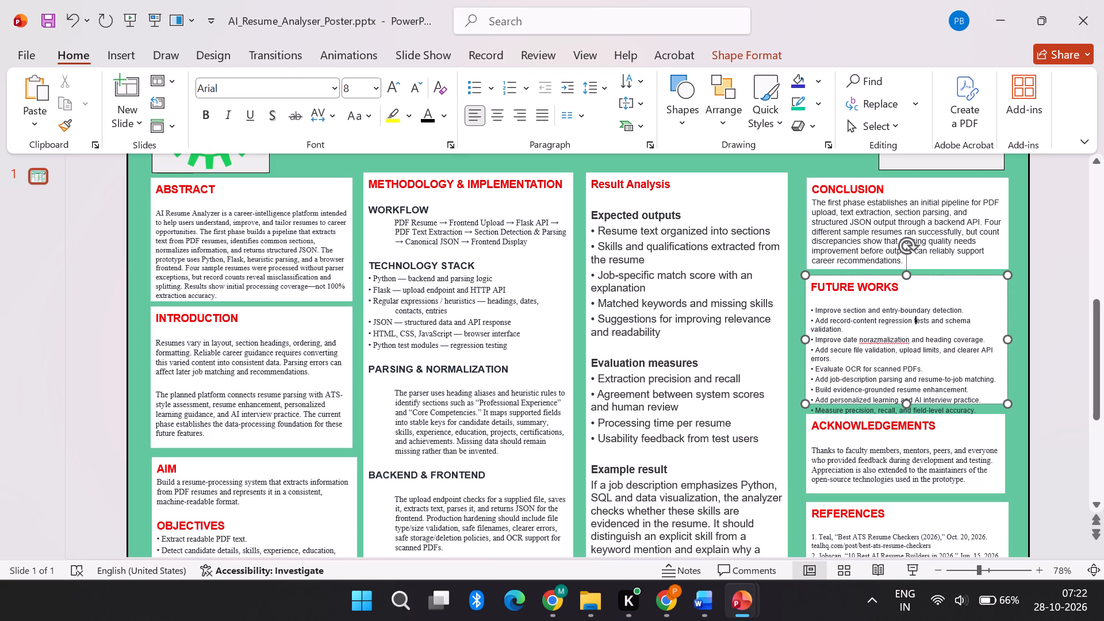
{"action": "left_click", "coordinate": [826, 294]}
{"action": "key", "text": "Down"}
{"action": "key", "text": "BackSpace"}
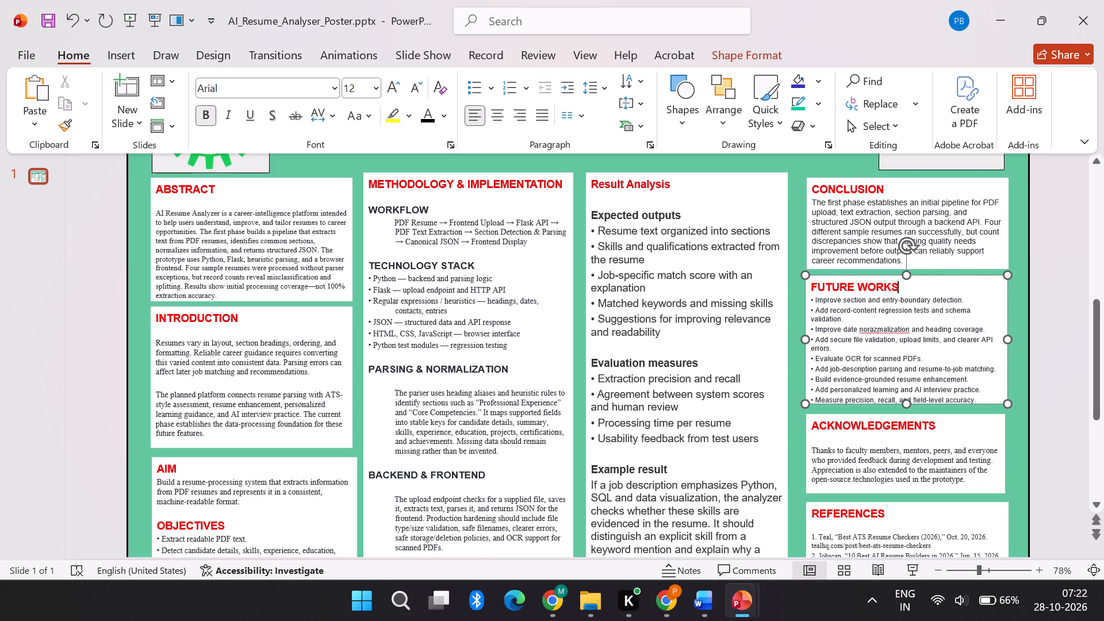
Correct the misspelled "norazmalization" in the FUTURE WORKS list to the suggested spelling "normalization".
{"action": "left_click", "coordinate": [874, 332]}
{"action": "right_click", "coordinate": [874, 332]}
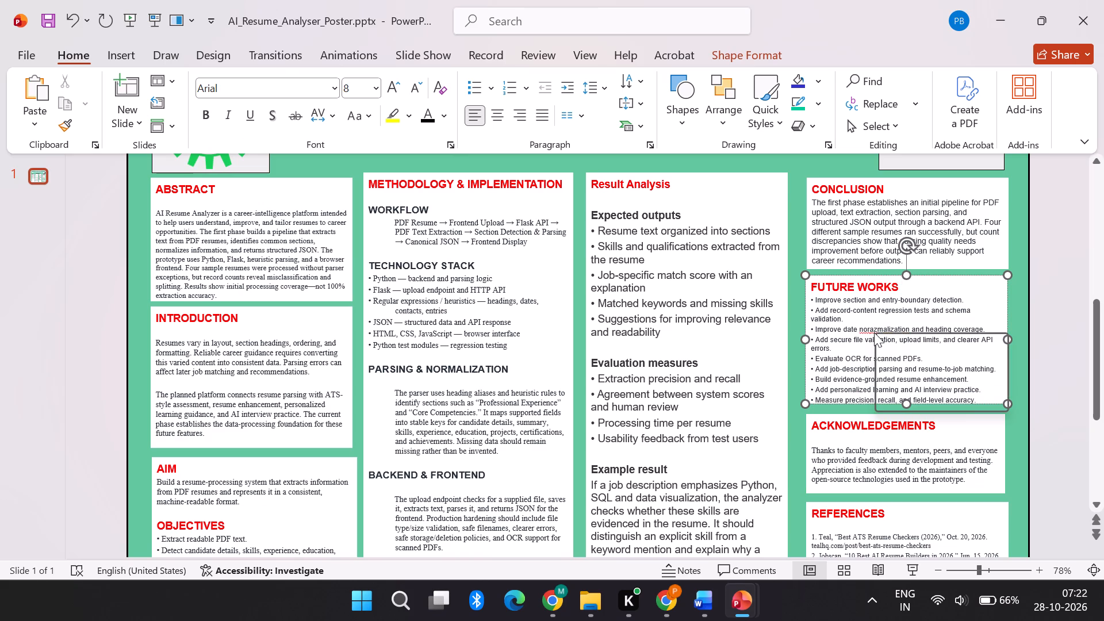
{"action": "left_click", "coordinate": [919, 343]}
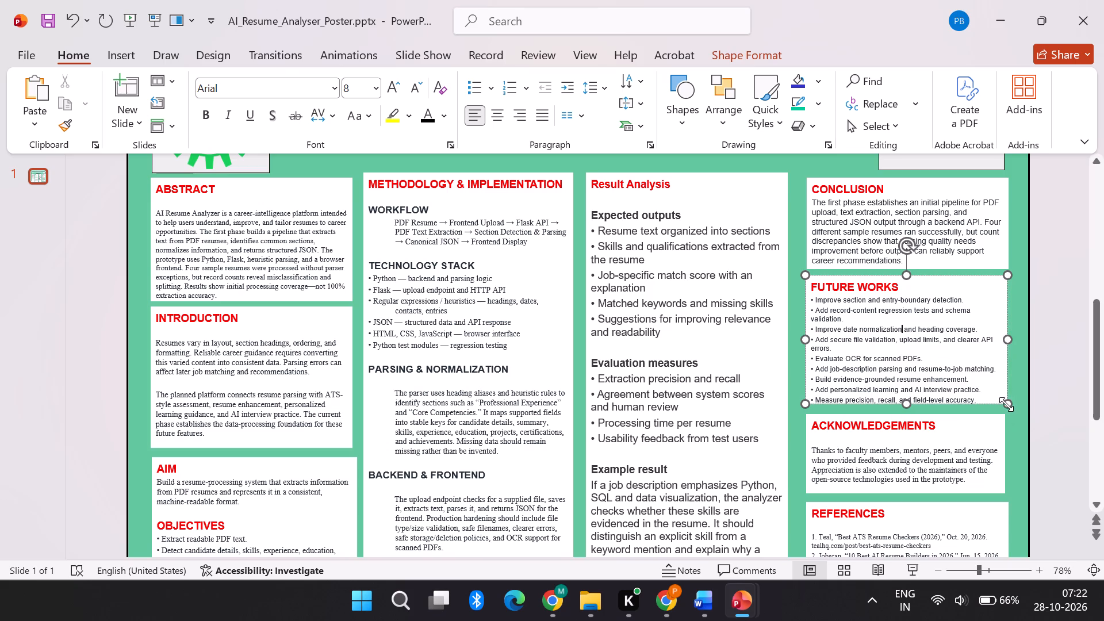
Enlarge the FUTURE WORKS text box slightly outward and downward so the schema validation bullet fits on one line.
{"action": "left_click", "coordinate": [1009, 404]}
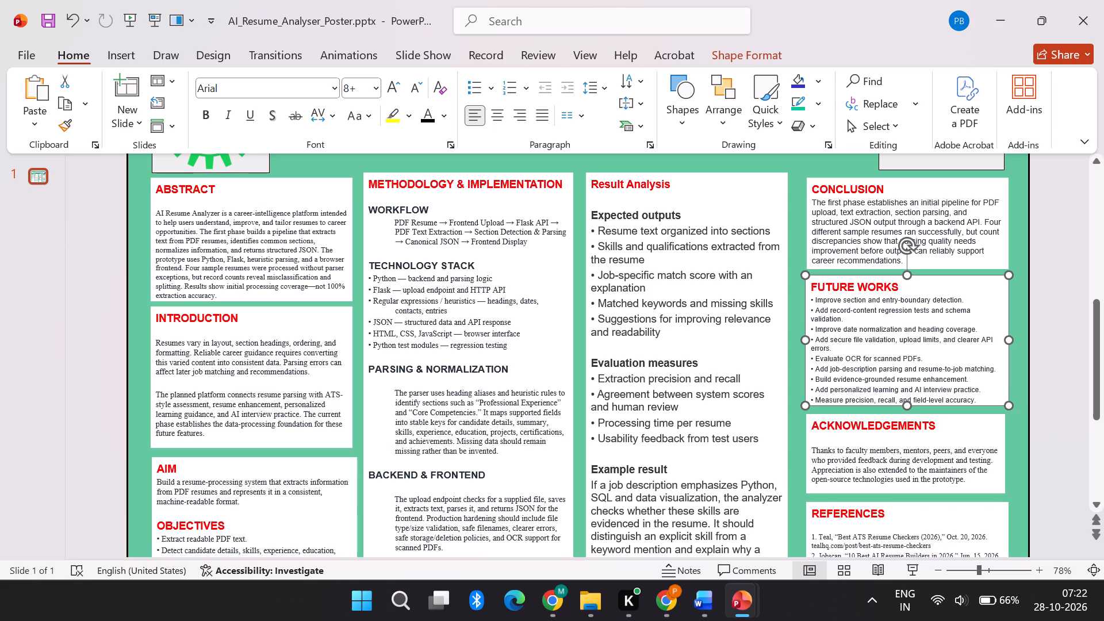
{"action": "left_click", "coordinate": [893, 369]}
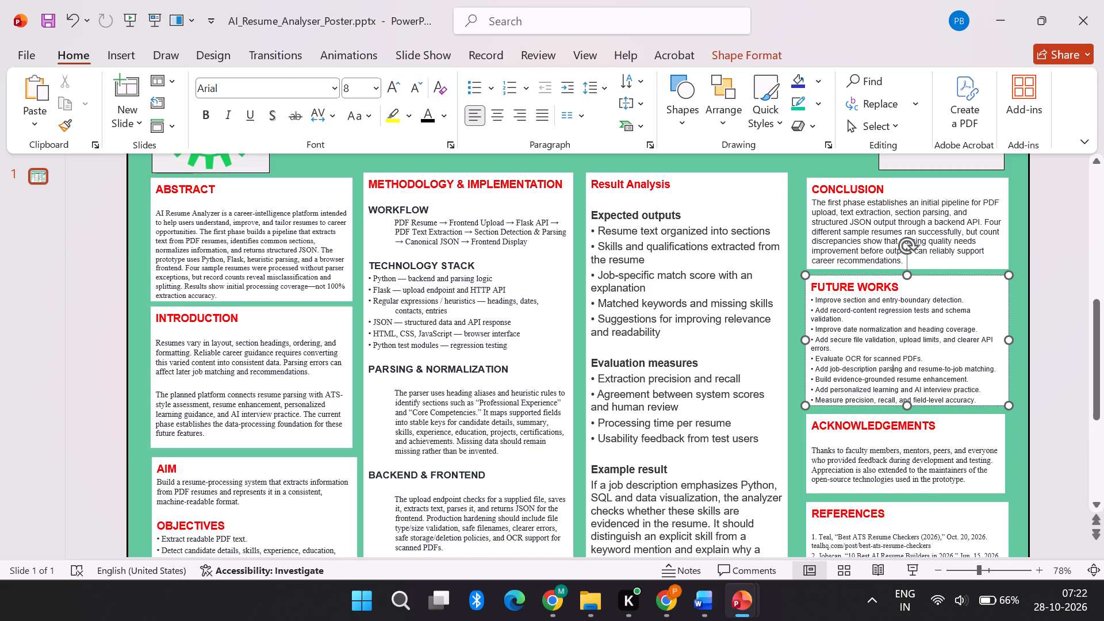
{"action": "scroll", "coordinate": [893, 369], "scroll_direction": "down", "scroll_amount": 1}
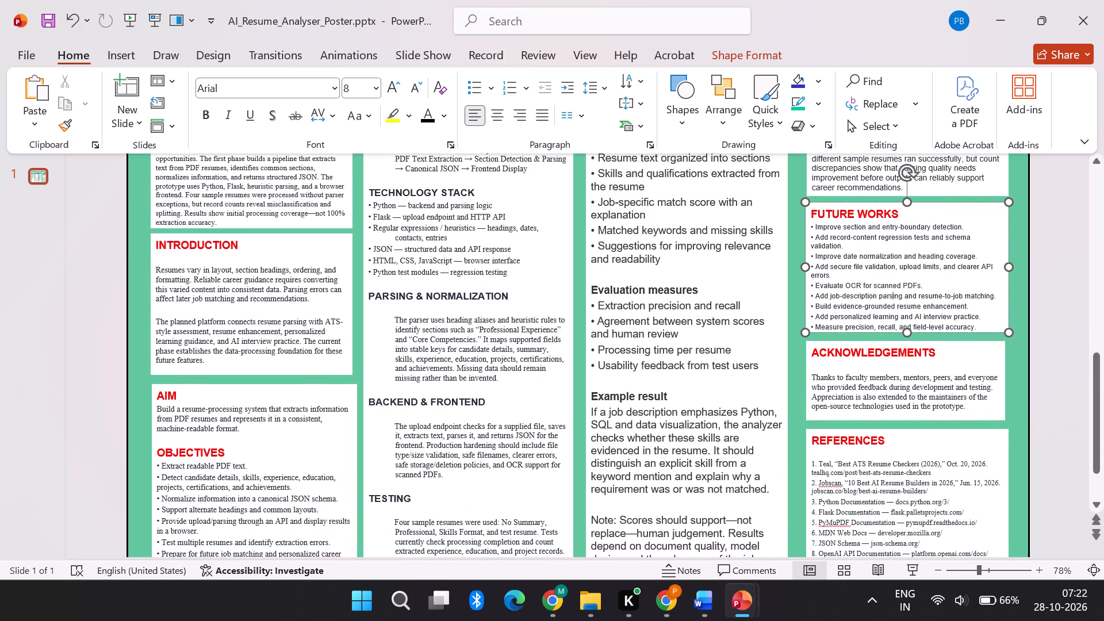
{"action": "left_click", "coordinate": [1010, 334]}
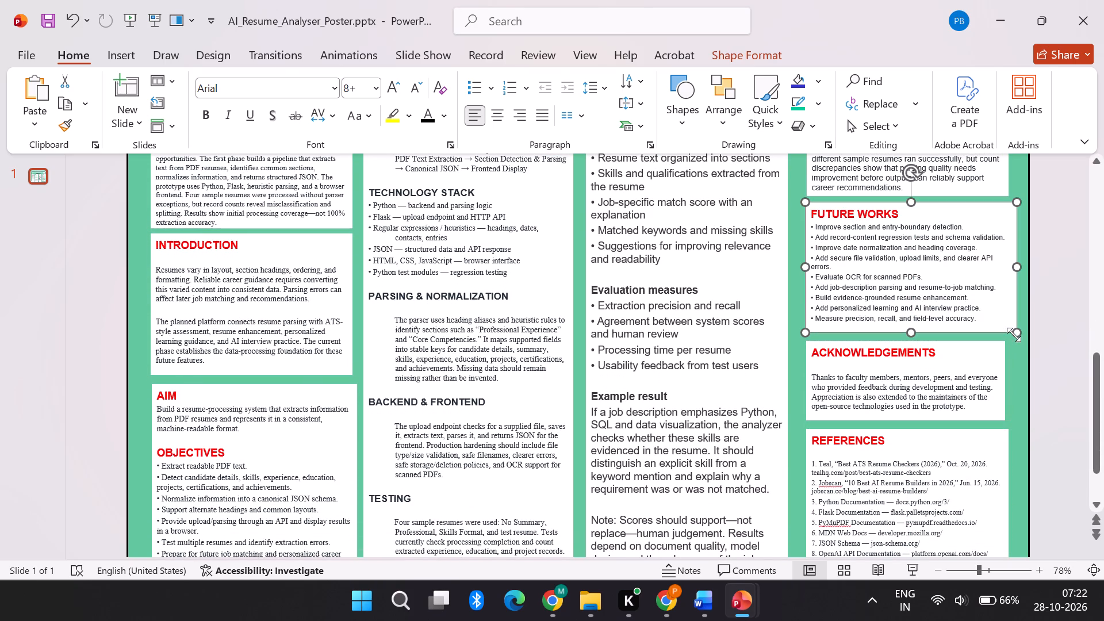
{"action": "left_click", "coordinate": [1018, 269]}
Widen the CONCLUSION text box slightly so its outer edge lines up with the FUTURE WORKS box.
{"action": "left_click", "coordinate": [1000, 168]}
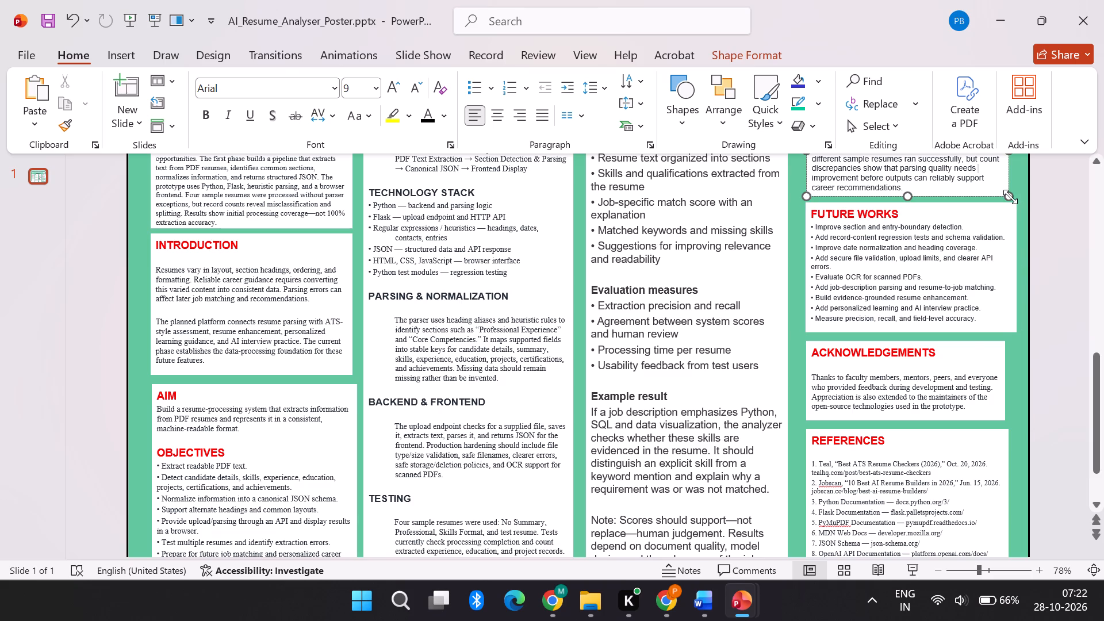
{"action": "left_click_drag", "start_coordinate": [1010, 197], "coordinate": [1015, 196]}
Set all text in the ACKNOWLEDGEMENTS box to the Arial font.
{"action": "scroll", "coordinate": [914, 417], "scroll_direction": "down", "scroll_amount": 1}
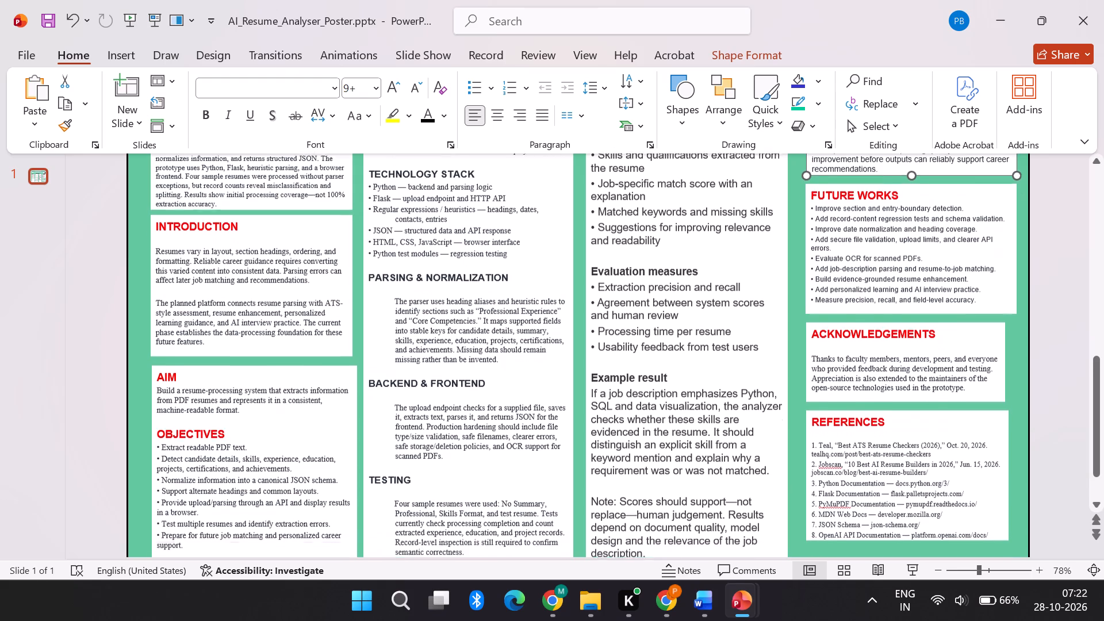
{"action": "scroll", "coordinate": [914, 417], "scroll_direction": "down", "scroll_amount": 1}
{"action": "double_click", "coordinate": [856, 279]}
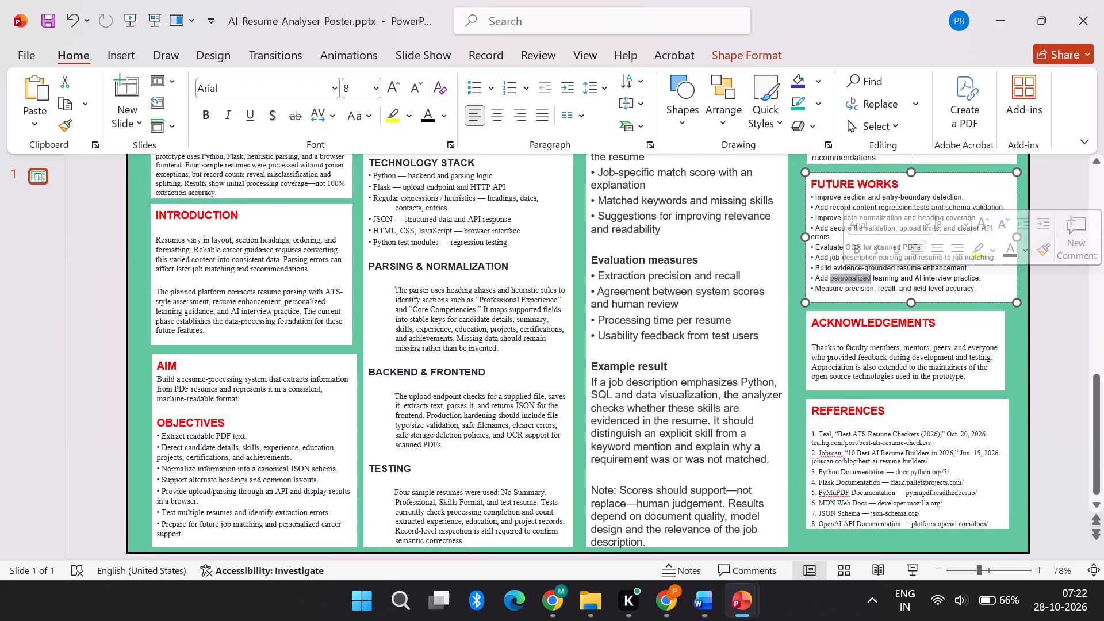
{"action": "double_click", "coordinate": [855, 358]}
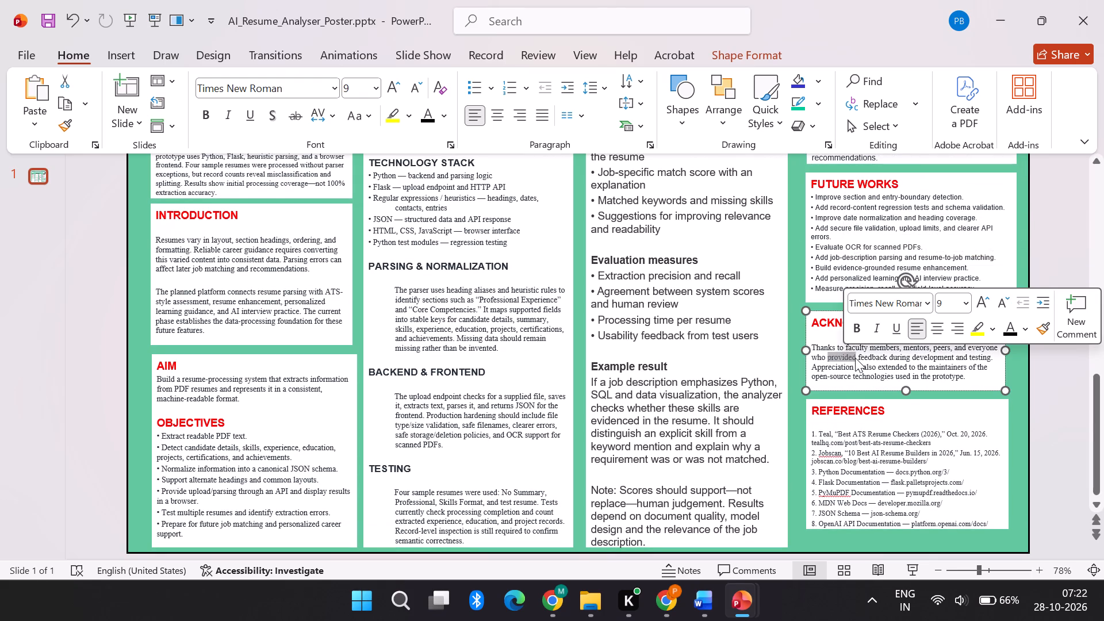
{"action": "key", "text": "ctrl+a"}
{"action": "left_click", "coordinate": [855, 358]}
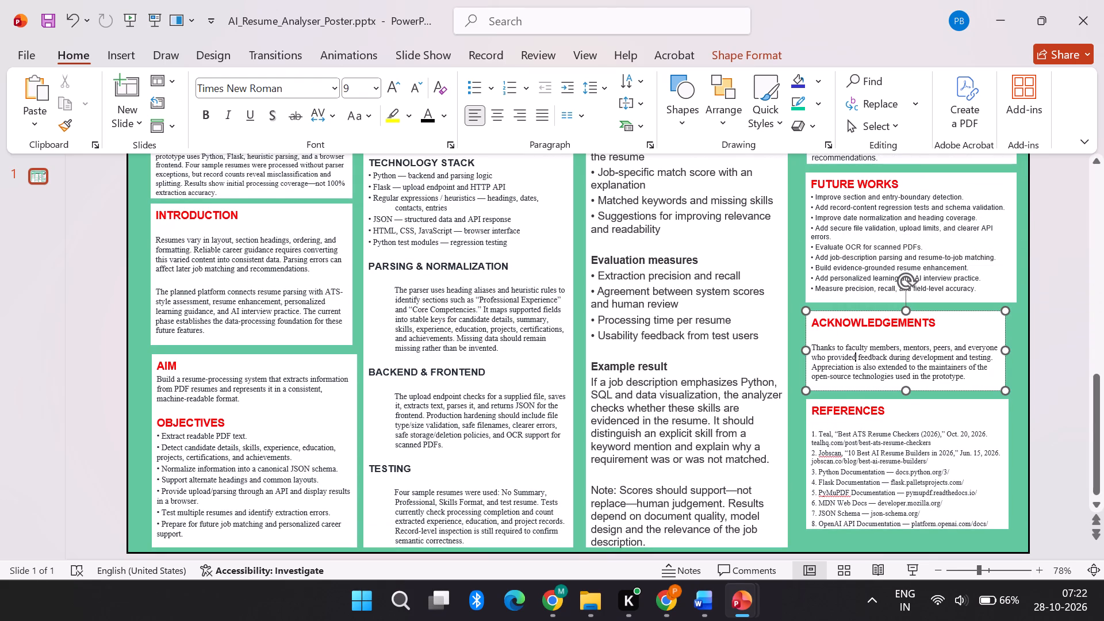
{"action": "left_click_drag", "start_coordinate": [965, 378], "coordinate": [867, 360]}
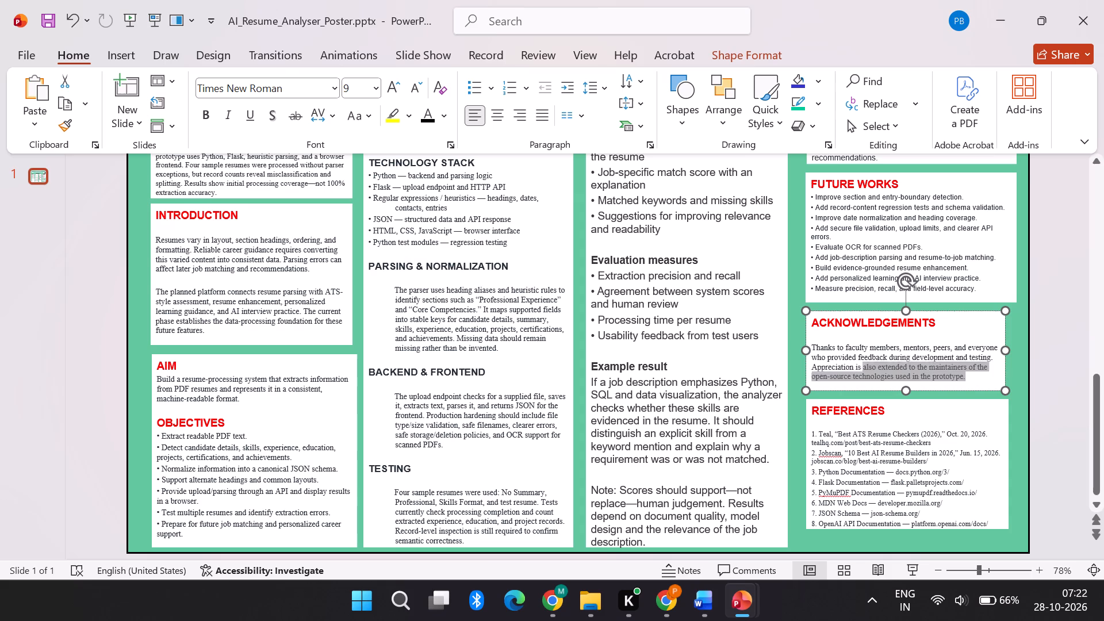
{"action": "left_click_drag", "start_coordinate": [867, 360], "coordinate": [802, 309]}
{"action": "left_click", "coordinate": [312, 86]}
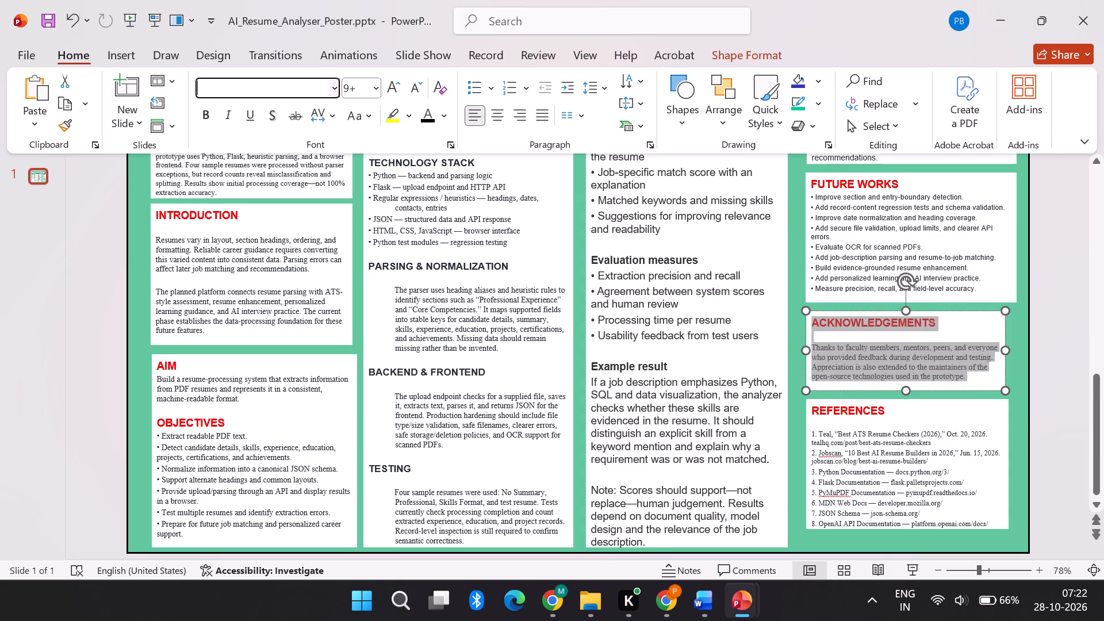
{"action": "key", "text": "a"}
{"action": "key", "text": "r"}
{"action": "key", "text": "Right"}
{"action": "key", "text": "Return"}
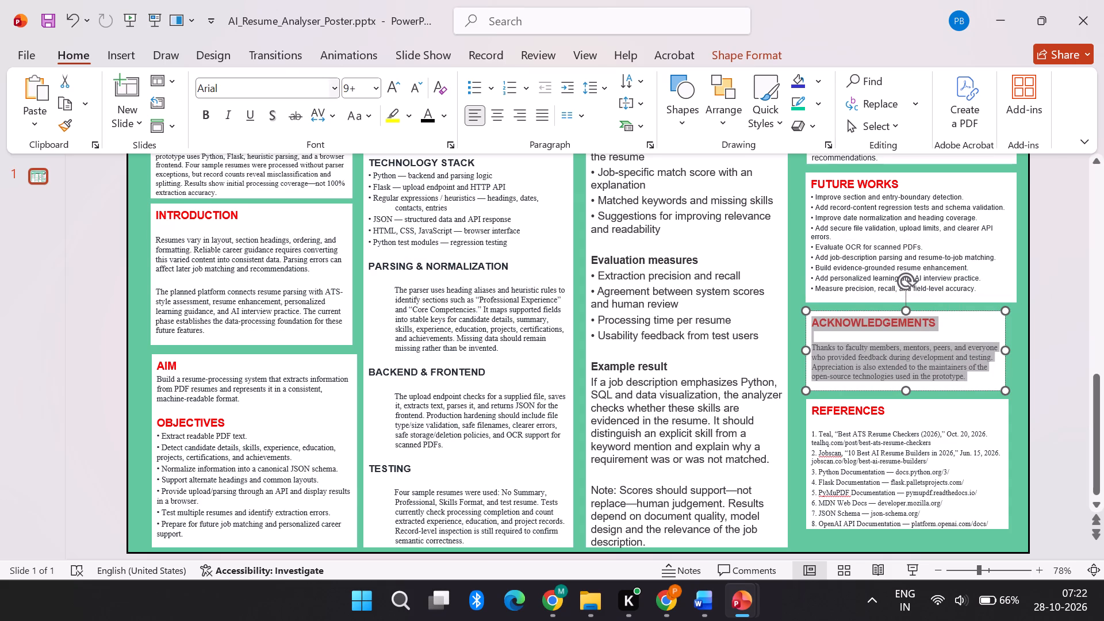
Delete the blank line between the ACKNOWLEDGEMENTS heading and its paragraph.
{"action": "left_click", "coordinate": [936, 360]}
{"action": "left_click", "coordinate": [820, 338]}
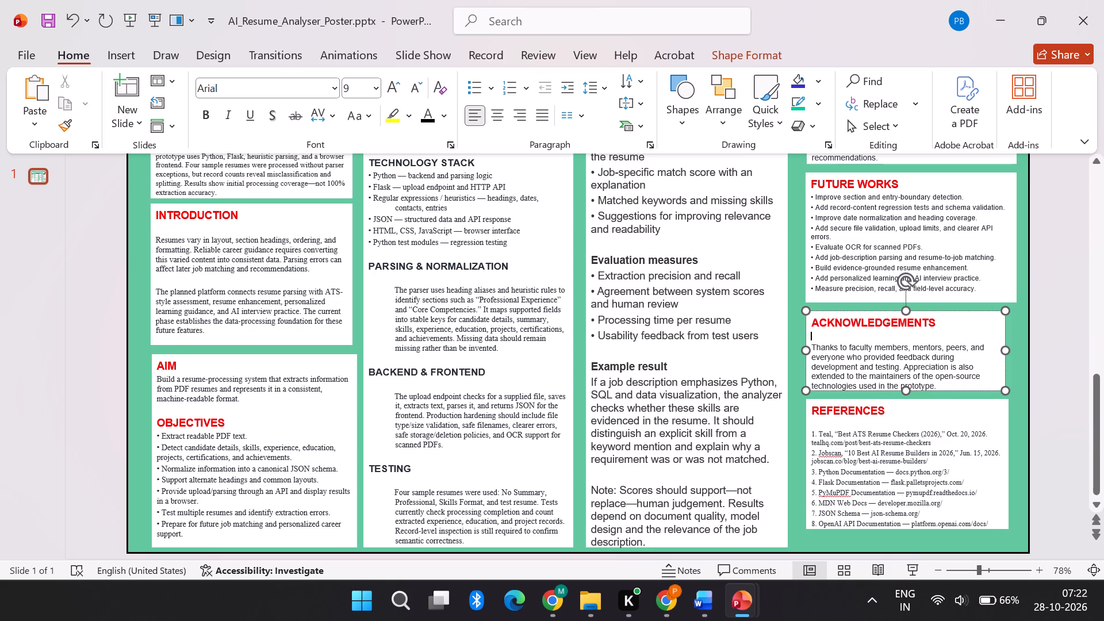
{"action": "key", "text": "BackSpace"}
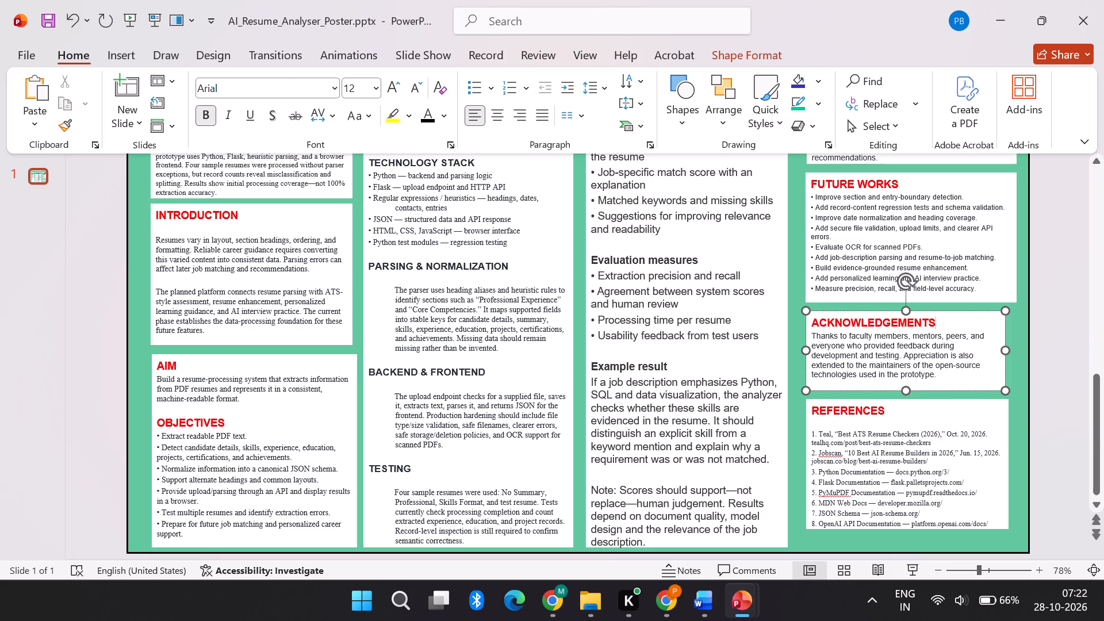
{"action": "left_click", "coordinate": [940, 379]}
{"action": "left_click", "coordinate": [833, 254]}
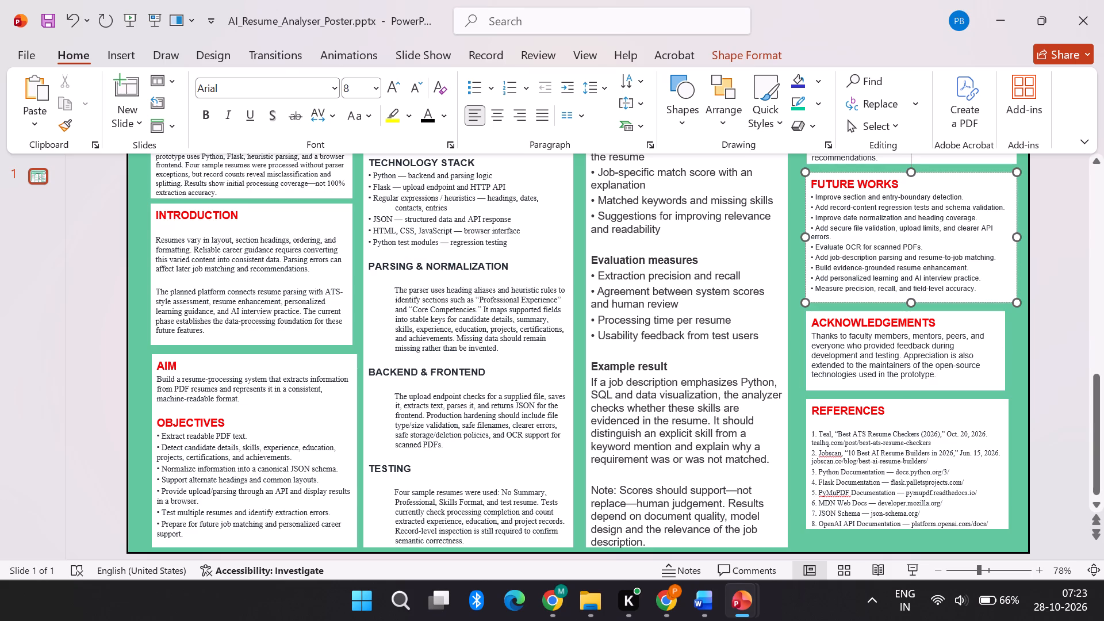
Set all text in the REFERENCES box to the Arial font.
{"action": "left_click", "coordinate": [828, 423]}
{"action": "key", "text": "ctrl+a"}
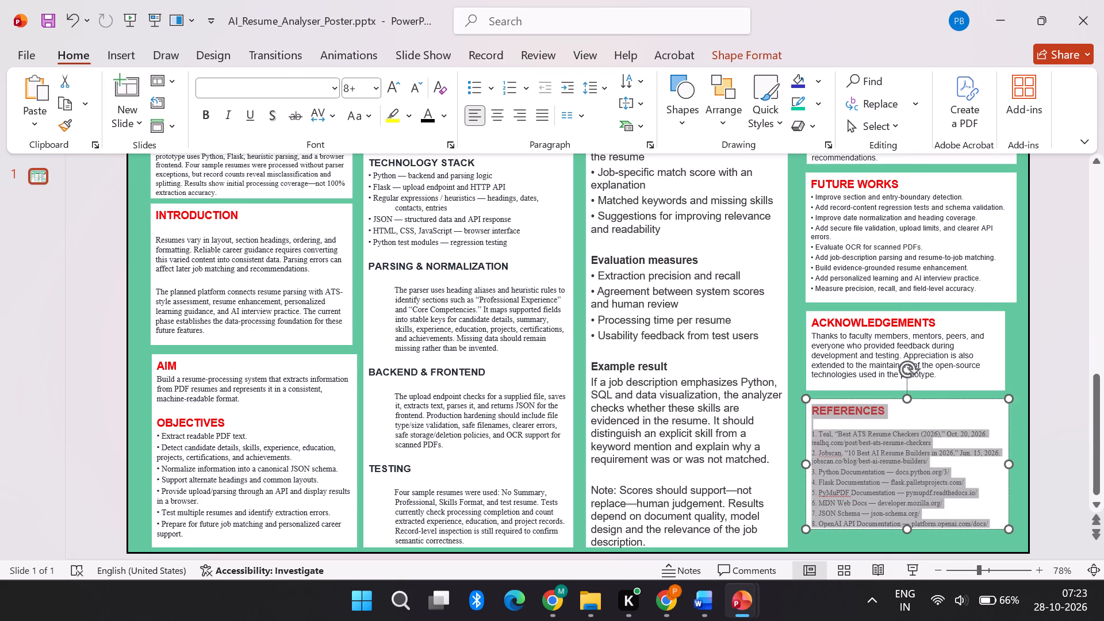
{"action": "left_click", "coordinate": [287, 85]}
{"action": "key", "text": "a"}
{"action": "key", "text": "Right"}
{"action": "key", "text": "Return"}
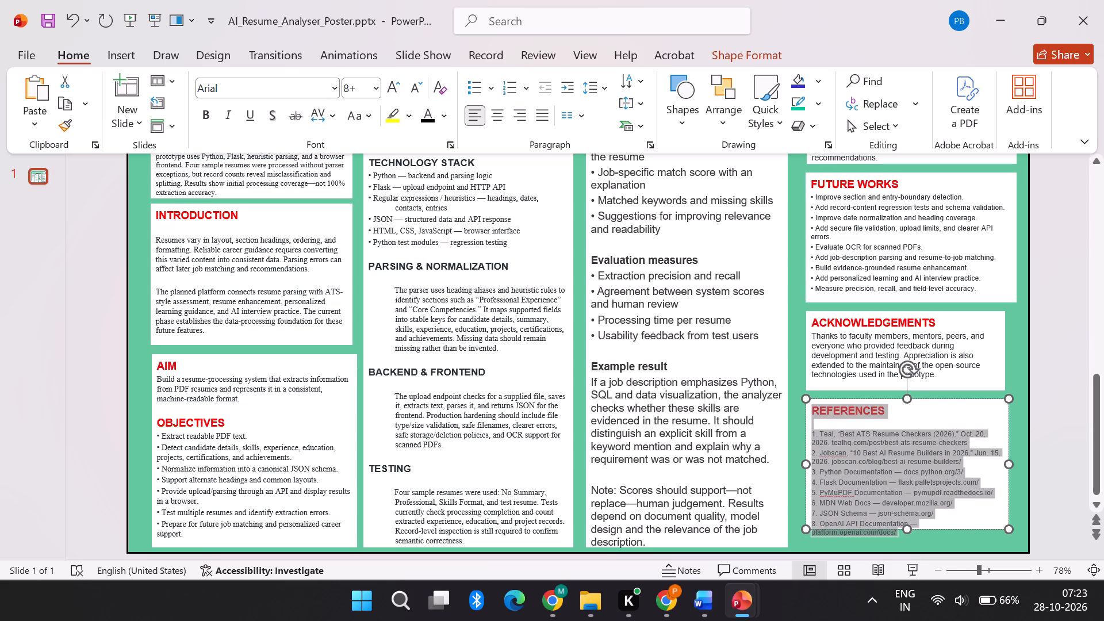
Delete the blank line between the REFERENCES heading and the first reference.
{"action": "left_click", "coordinate": [900, 436]}
{"action": "left_click", "coordinate": [897, 415]}
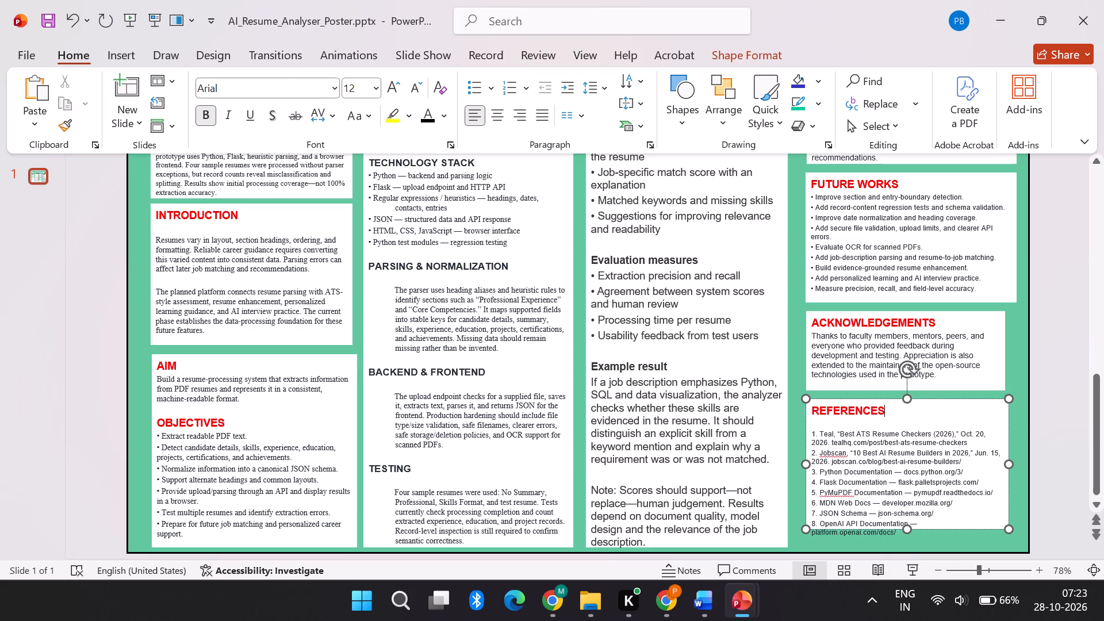
{"action": "key", "text": "Delete"}
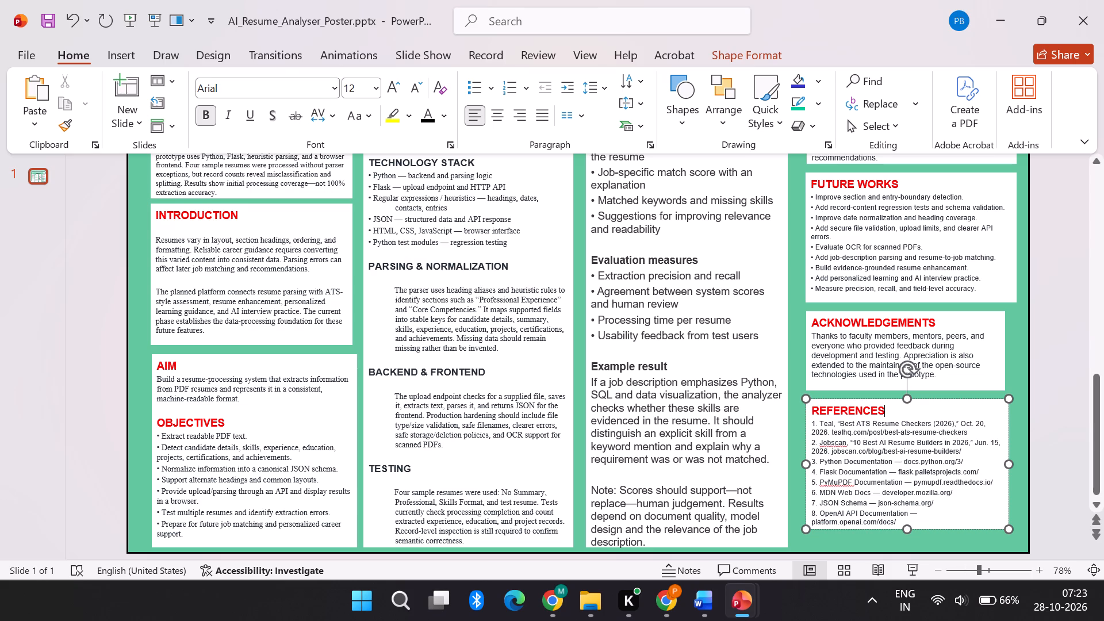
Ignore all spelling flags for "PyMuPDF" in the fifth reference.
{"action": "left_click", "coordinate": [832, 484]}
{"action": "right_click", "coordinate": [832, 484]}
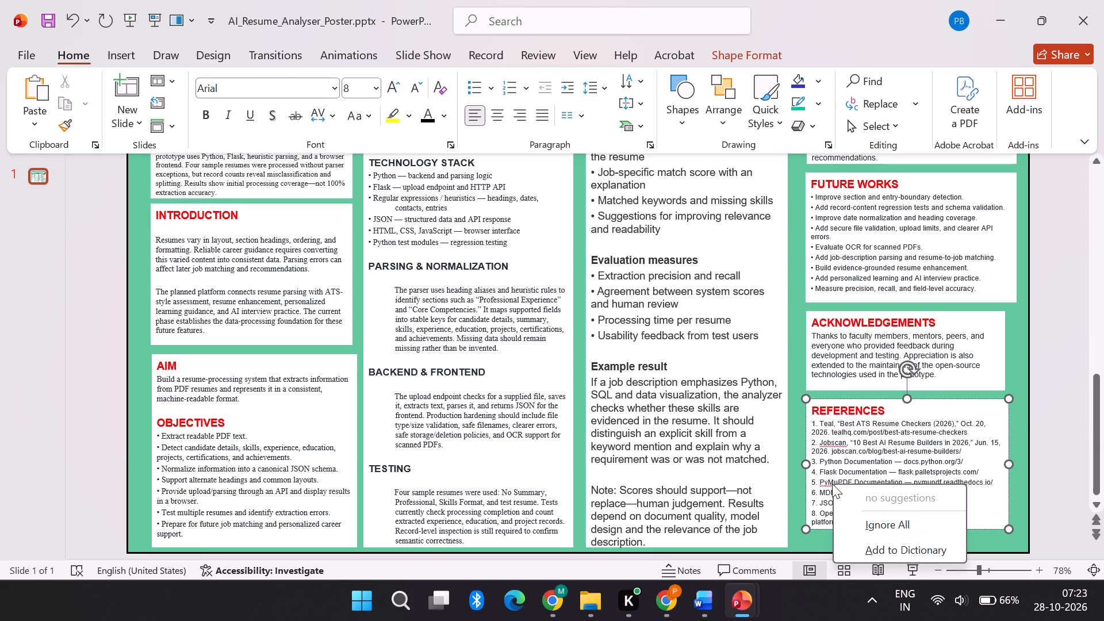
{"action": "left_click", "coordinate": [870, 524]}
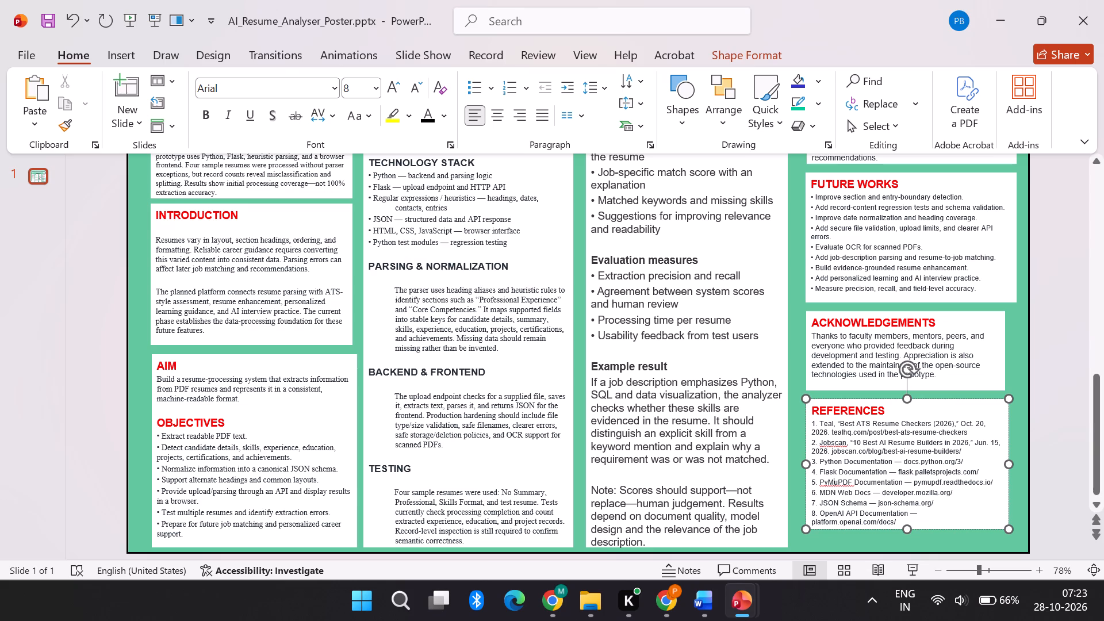
Replace the flagged word "Jobscan" in the second reference with the suggested spelling "Job scan".
{"action": "right_click", "coordinate": [833, 440]}
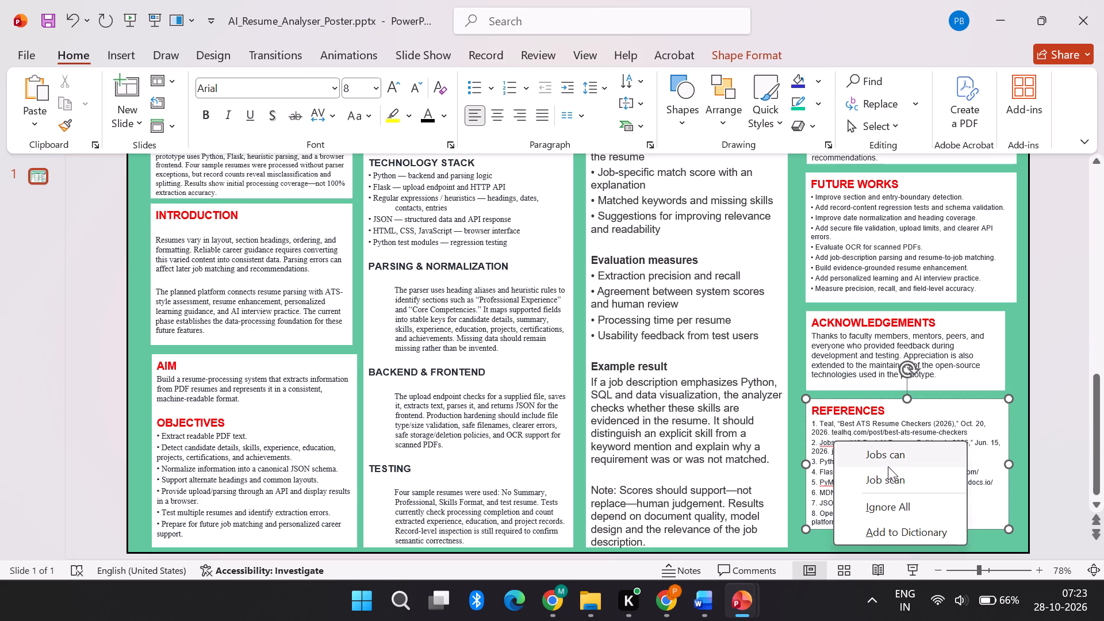
{"action": "left_click", "coordinate": [898, 489]}
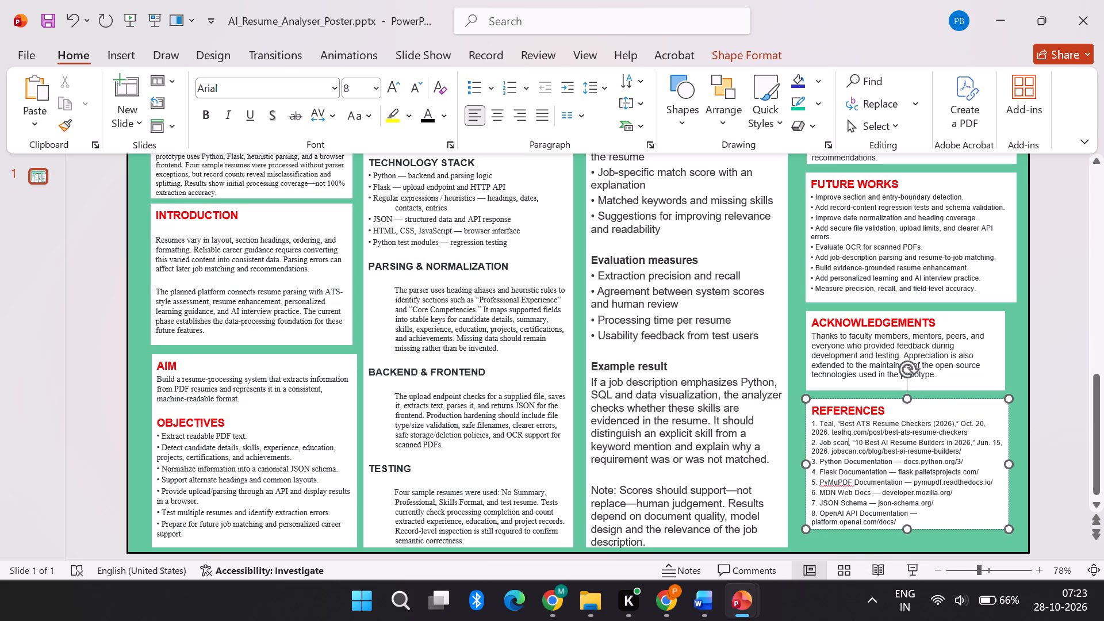
Enlarge the REFERENCES text box outward and downward to line up with the FUTURE WORKS box's outer edge and the neighbouring columns' bottoms.
{"action": "left_click_drag", "start_coordinate": [1007, 530], "coordinate": [1011, 549]}
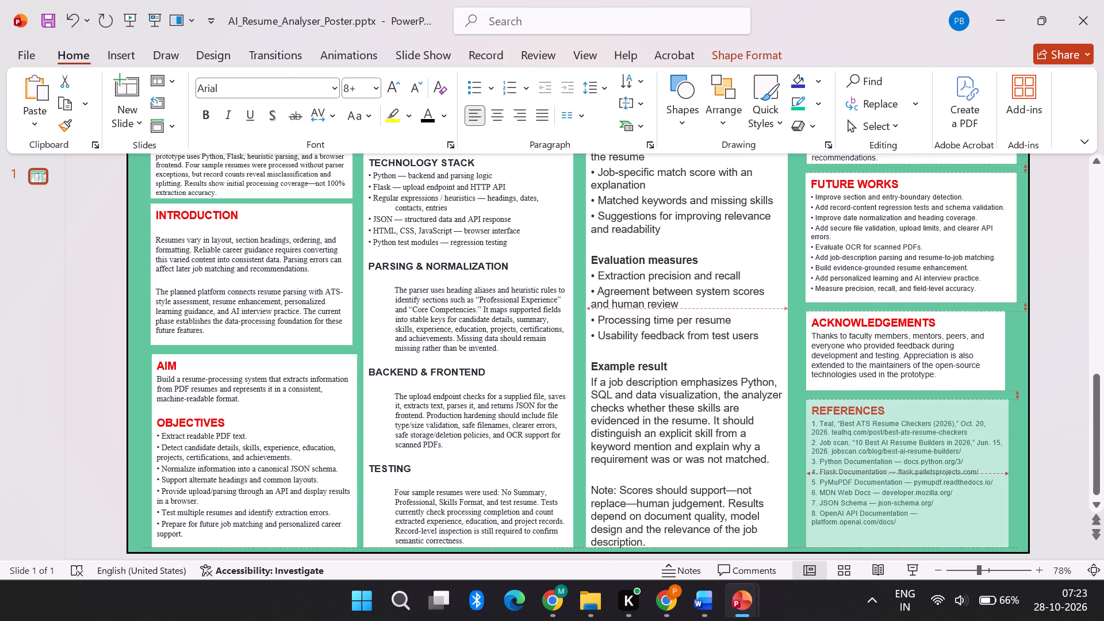
{"action": "left_click_drag", "start_coordinate": [1011, 549], "coordinate": [1017, 545]}
Widen the ACKNOWLEDGEMENTS text box slightly so its outer edge lines up with the FUTURE WORKS and REFERENCES boxes.
{"action": "left_click", "coordinate": [969, 356]}
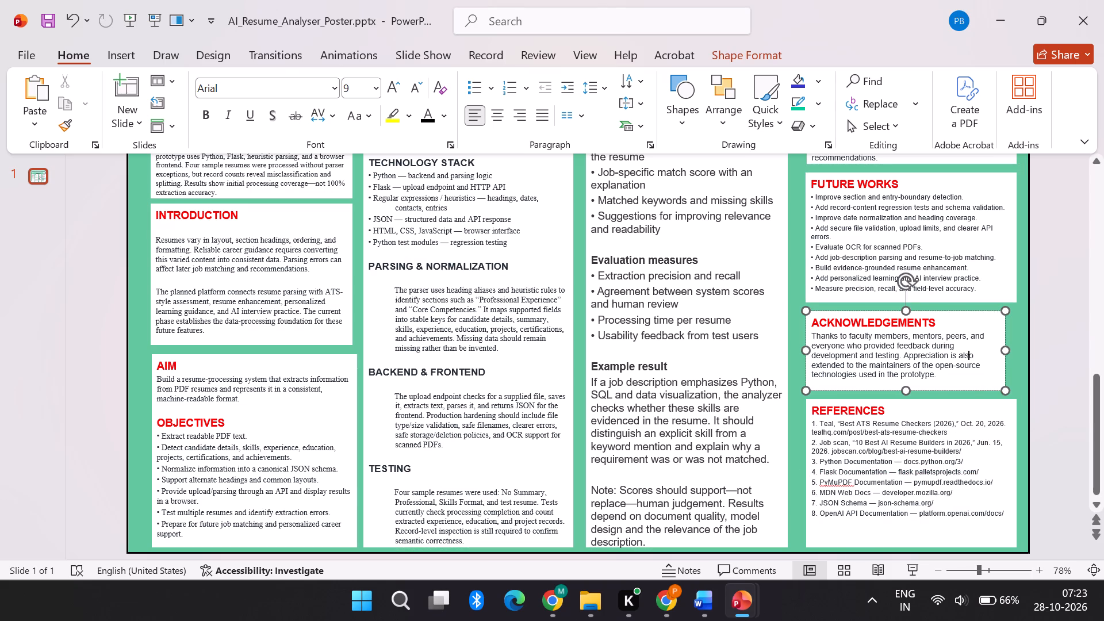
{"action": "left_click_drag", "start_coordinate": [1005, 394], "coordinate": [1016, 394]}
Increase the font size of all entries under the REFERENCES heading to 9.
{"action": "left_click", "coordinate": [863, 482]}
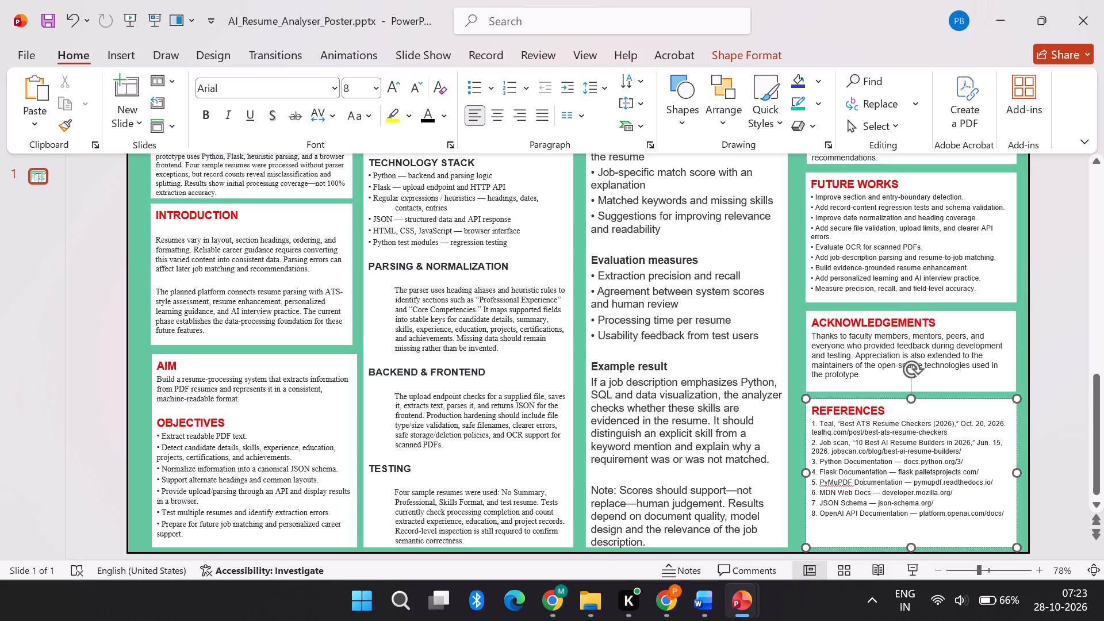
{"action": "left_click_drag", "start_coordinate": [1005, 515], "coordinate": [810, 433]}
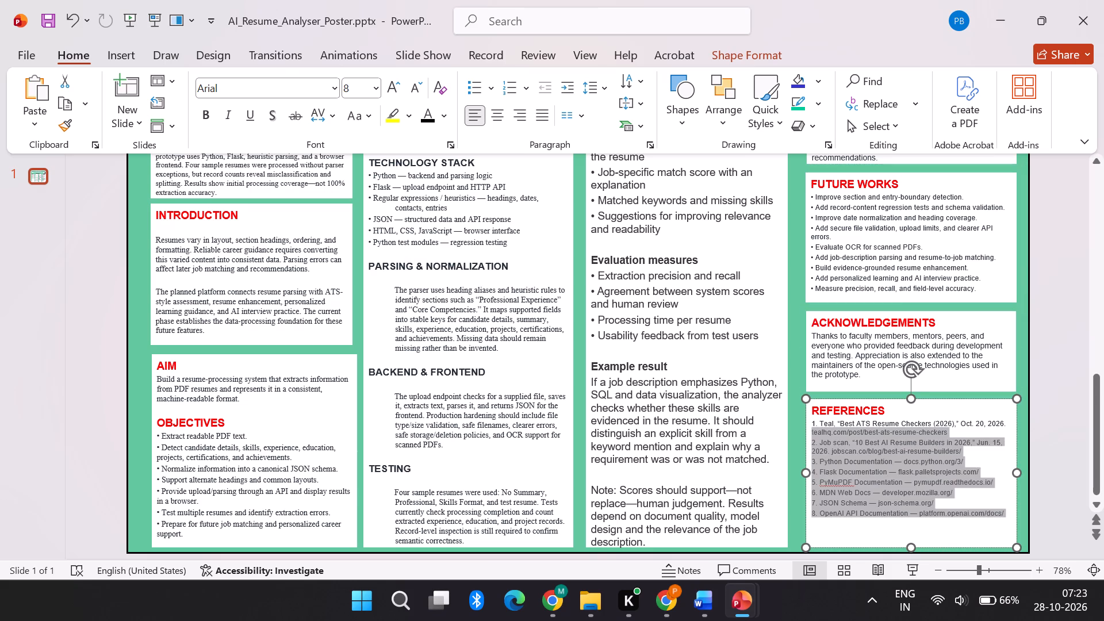
{"action": "left_click_drag", "start_coordinate": [810, 433], "coordinate": [811, 425]}
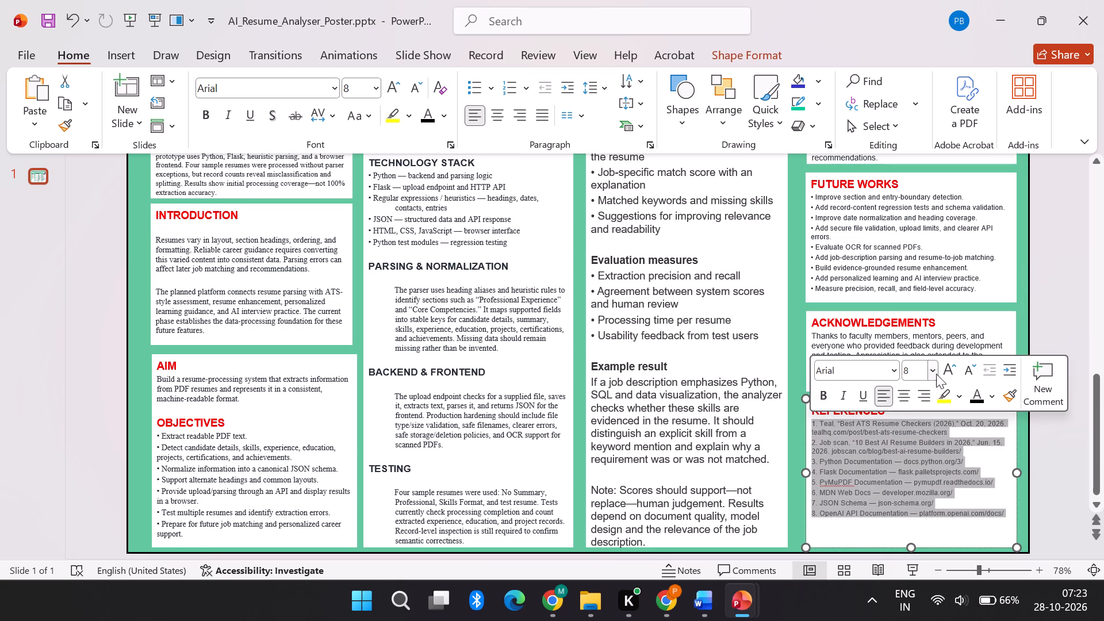
{"action": "left_click", "coordinate": [951, 369]}
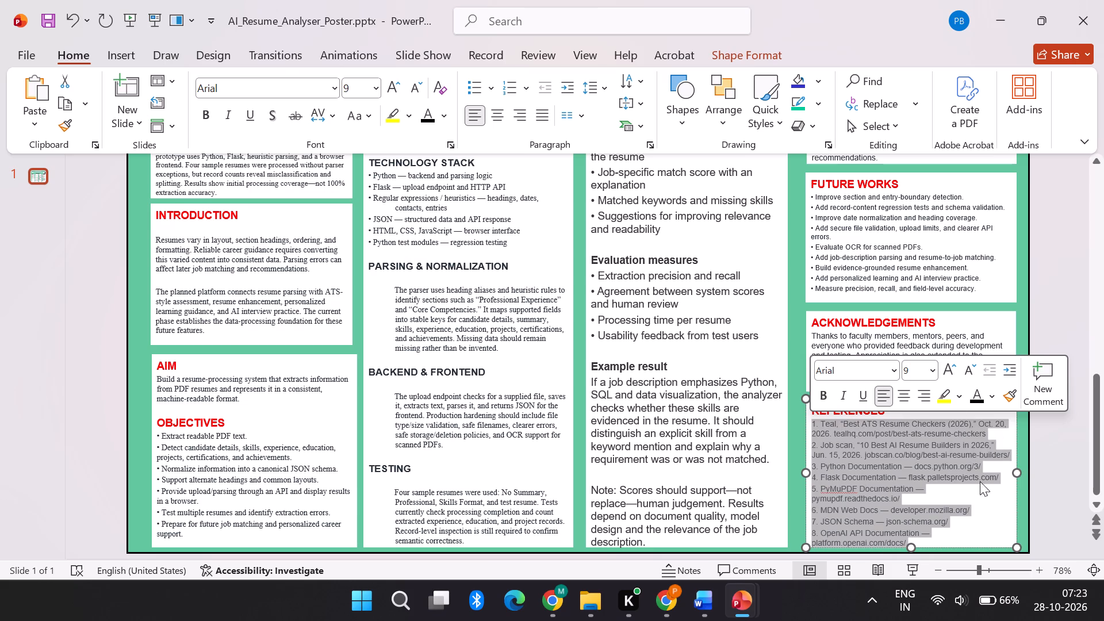
{"action": "left_click", "coordinate": [1052, 506]}
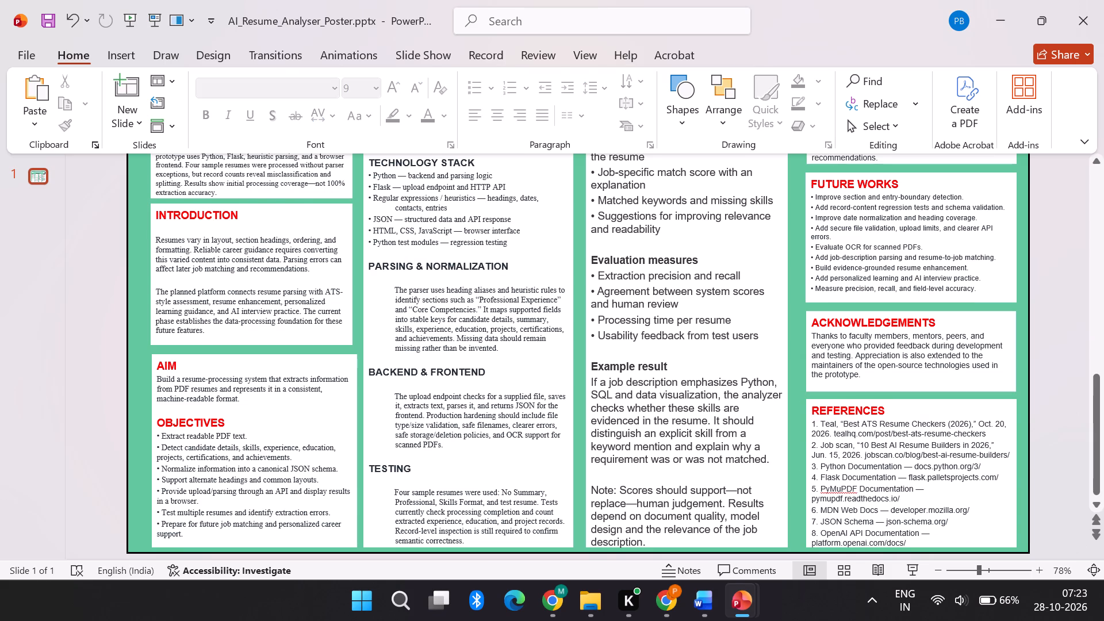
Delete the PyMuPDF Documentation entry from the REFERENCES list.
{"action": "scroll", "coordinate": [867, 497], "scroll_direction": "down", "scroll_amount": 1}
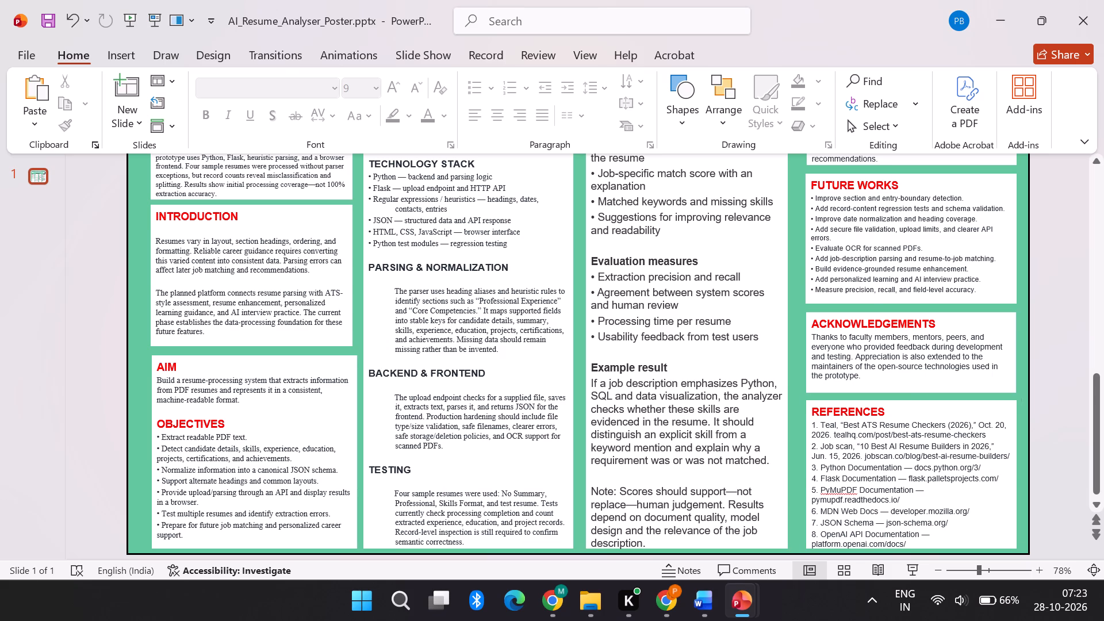
{"action": "left_click_drag", "start_coordinate": [903, 499], "coordinate": [801, 490]}
{"action": "key", "text": "BackSpace"}
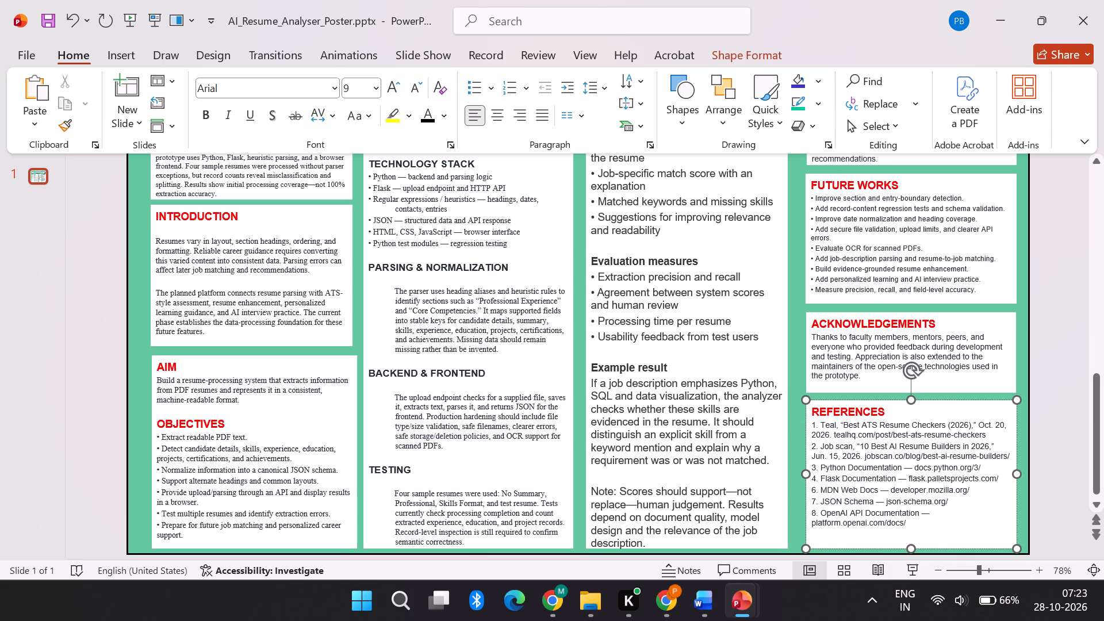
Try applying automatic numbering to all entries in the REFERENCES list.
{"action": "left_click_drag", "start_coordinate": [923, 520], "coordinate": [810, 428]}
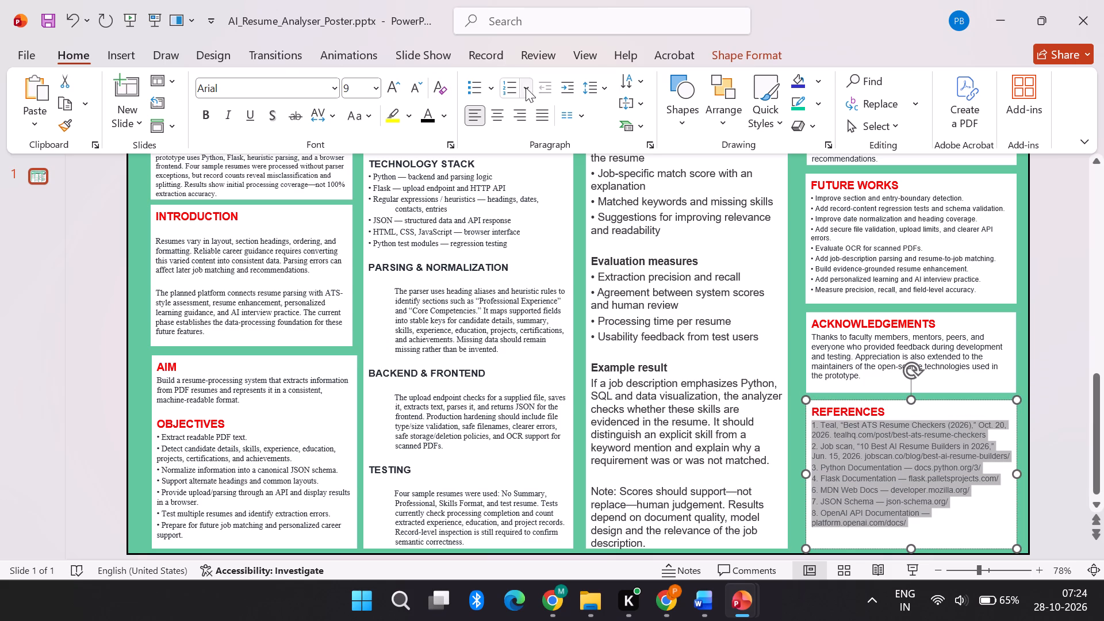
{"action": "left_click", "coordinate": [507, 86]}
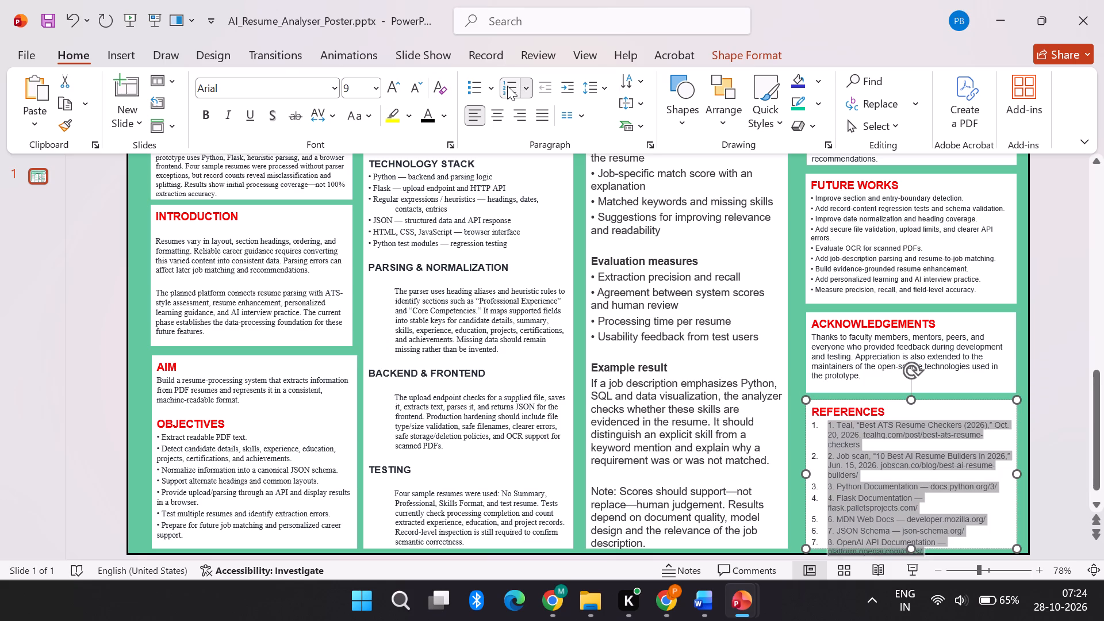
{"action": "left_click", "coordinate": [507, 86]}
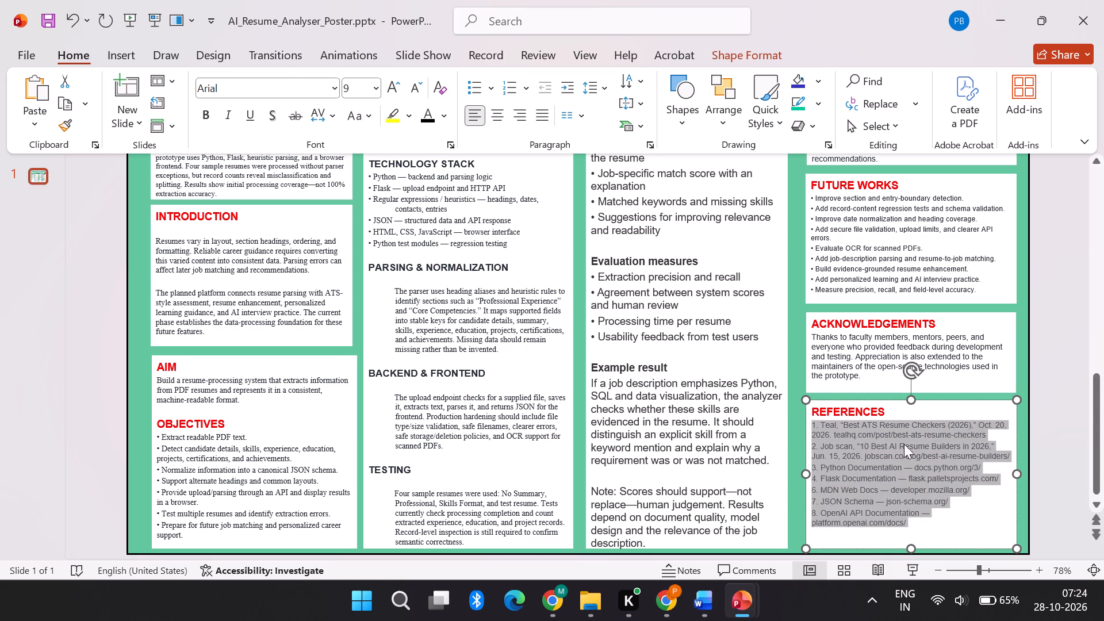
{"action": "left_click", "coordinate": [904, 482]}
Renumber the MDN Web Docs, JSON Schema and OpenAI API Documentation entries in the REFERENCES list as 5, 6 and 7.
{"action": "left_click", "coordinate": [812, 490]}
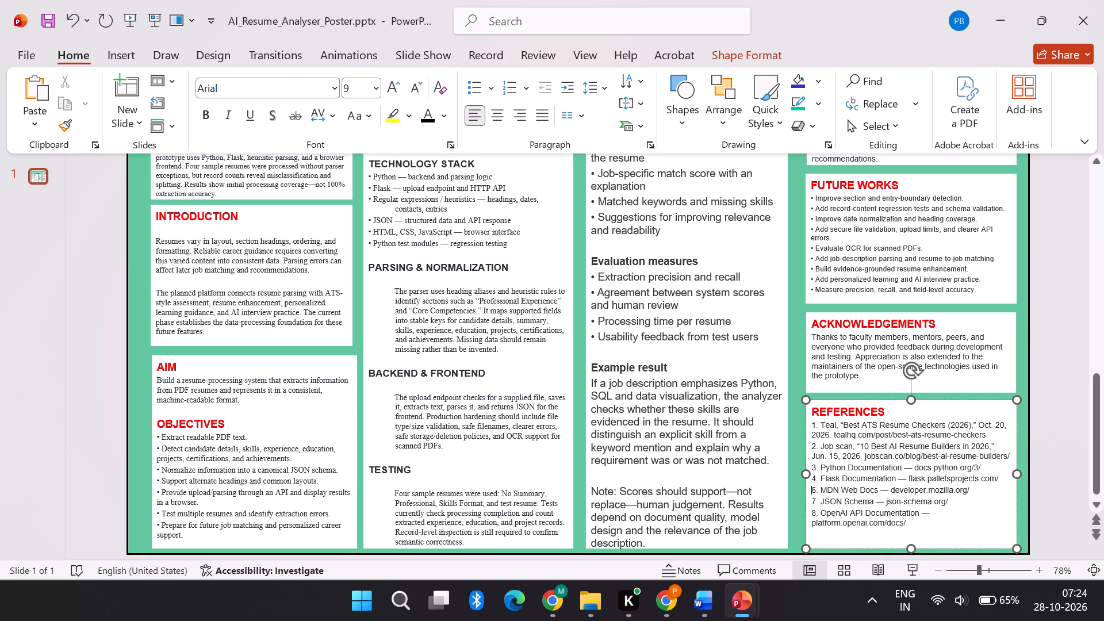
{"action": "key", "text": "Delete"}
{"action": "key", "text": "5"}
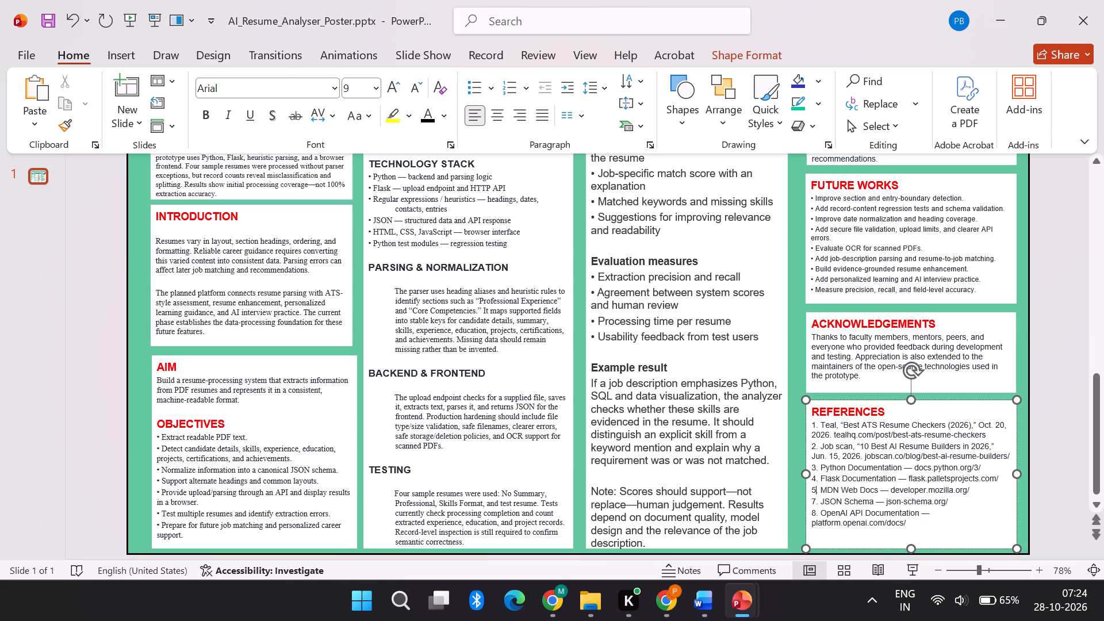
{"action": "left_click", "coordinate": [816, 501]}
{"action": "key", "text": "BackSpace"}
{"action": "key", "text": "6"}
{"action": "key", "text": "Down"}
{"action": "key", "text": "BackSpace"}
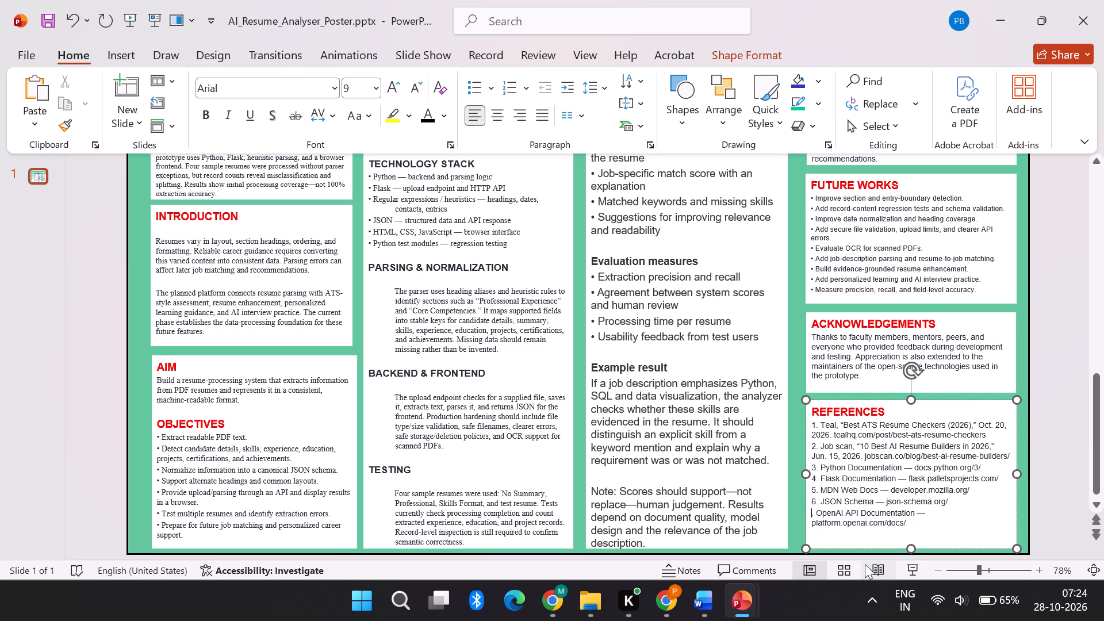
{"action": "key", "text": "7"}
{"action": "left_click", "coordinate": [954, 526]}
{"action": "left_click", "coordinate": [848, 366]}
Change the font of all text in the METHODOLOGY & IMPLEMENTATION box to Arial.
{"action": "left_click", "coordinate": [713, 442]}
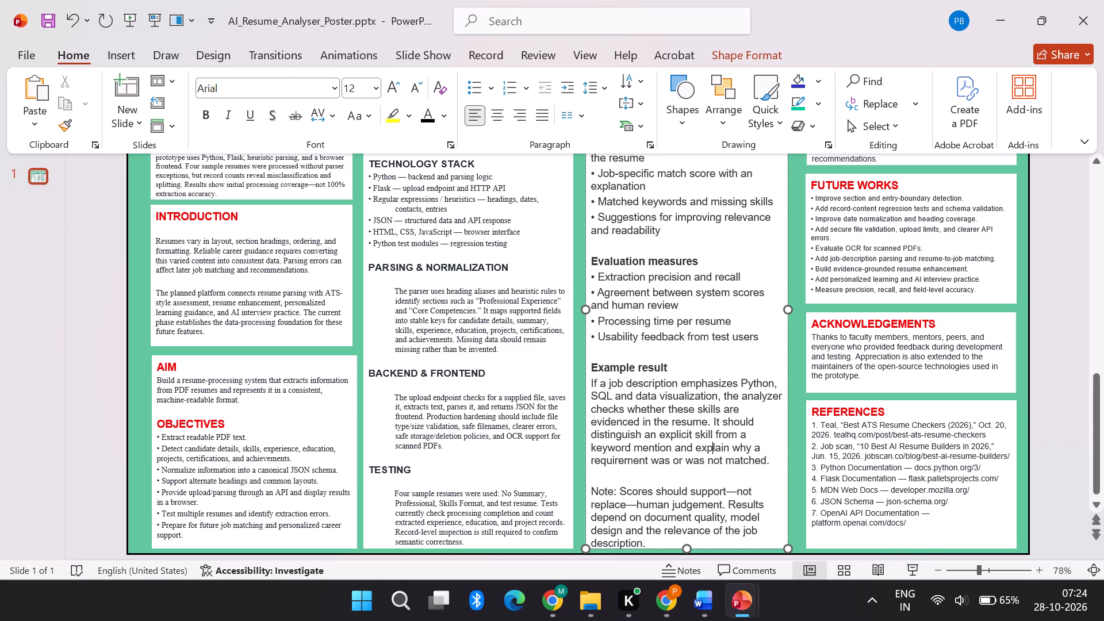
{"action": "scroll", "coordinate": [444, 414], "scroll_direction": "up", "scroll_amount": 1}
{"action": "left_click", "coordinate": [444, 414]}
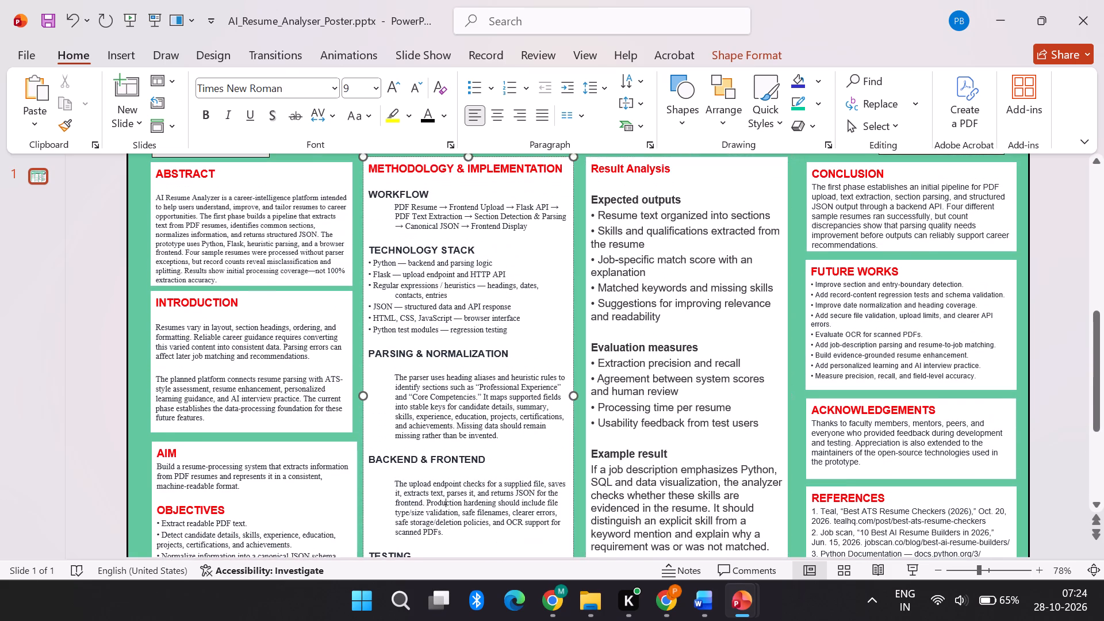
{"action": "scroll", "coordinate": [444, 414], "scroll_direction": "up", "scroll_amount": 1}
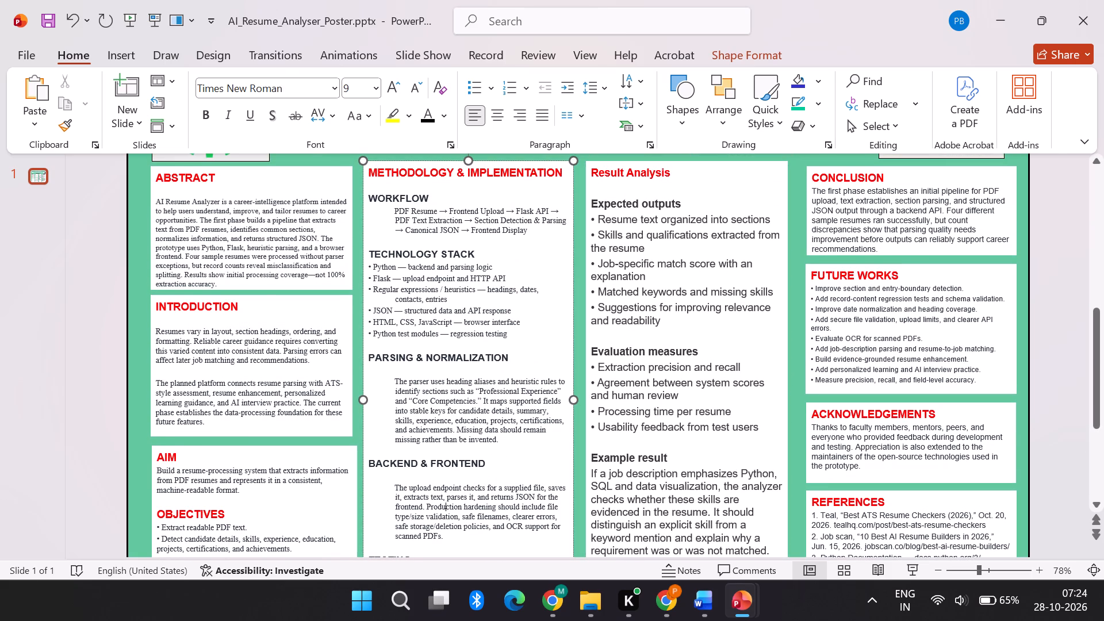
{"action": "left_click", "coordinate": [444, 414]}
{"action": "key", "text": "ctrl+a"}
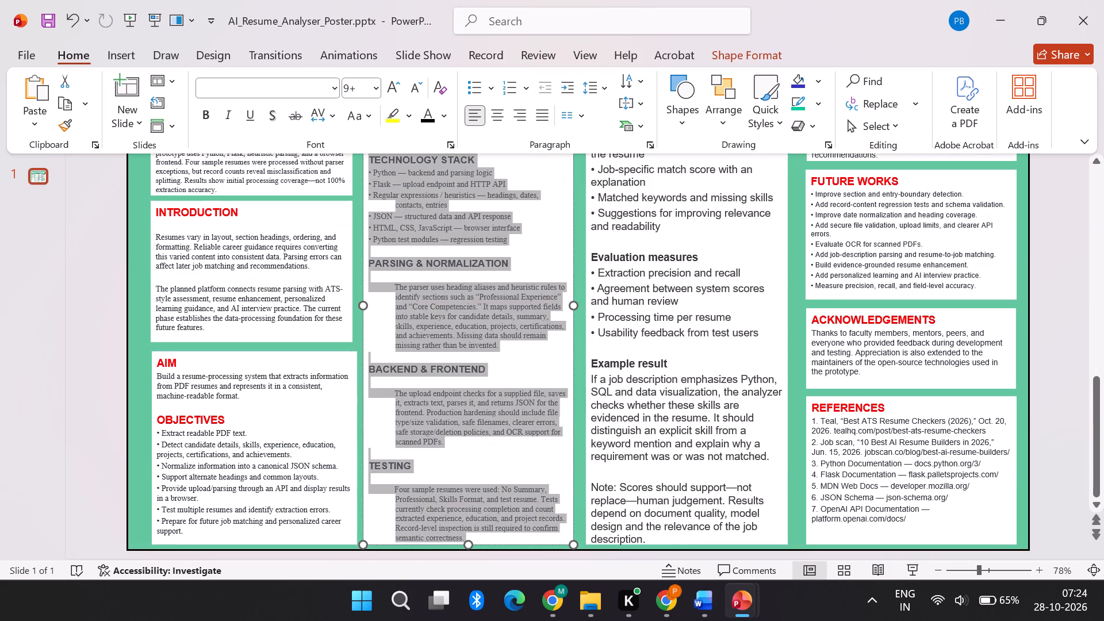
{"action": "left_click", "coordinate": [304, 79]}
{"action": "left_click", "coordinate": [268, 85]}
{"action": "type", "text": "ar"}
{"action": "key", "text": "Right"}
{"action": "key", "text": "Return"}
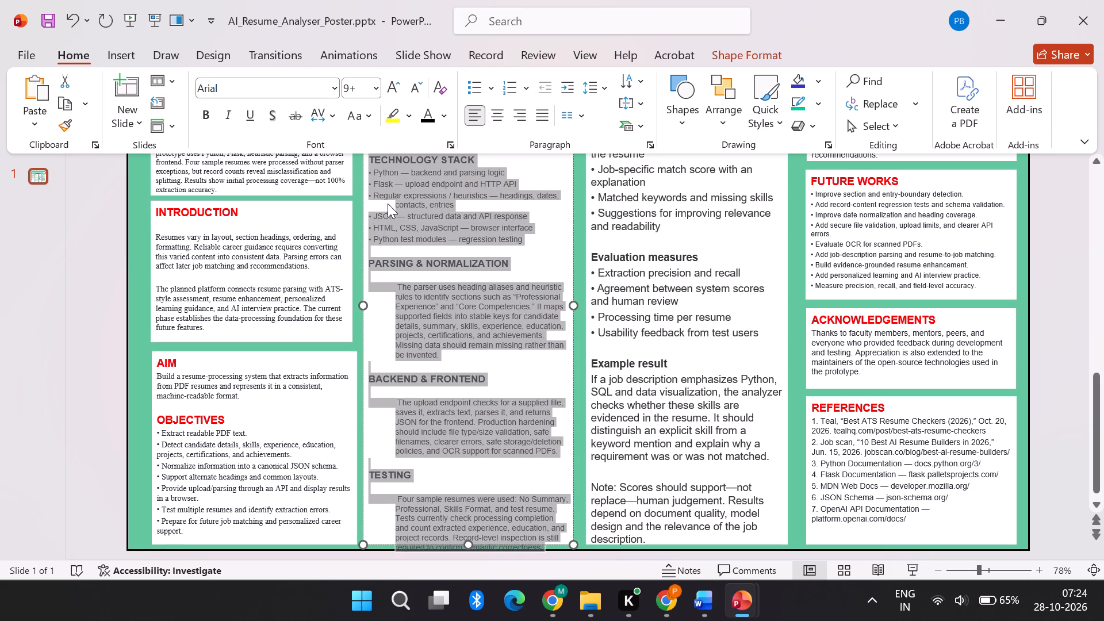
Delete the blank line directly below each of the TESTING, BACKEND & FRONTEND and PARSING & NORMALIZATION subheadings.
{"action": "scroll", "coordinate": [425, 274], "scroll_direction": "up", "scroll_amount": 3}
{"action": "scroll", "coordinate": [425, 274], "scroll_direction": "down", "scroll_amount": 1}
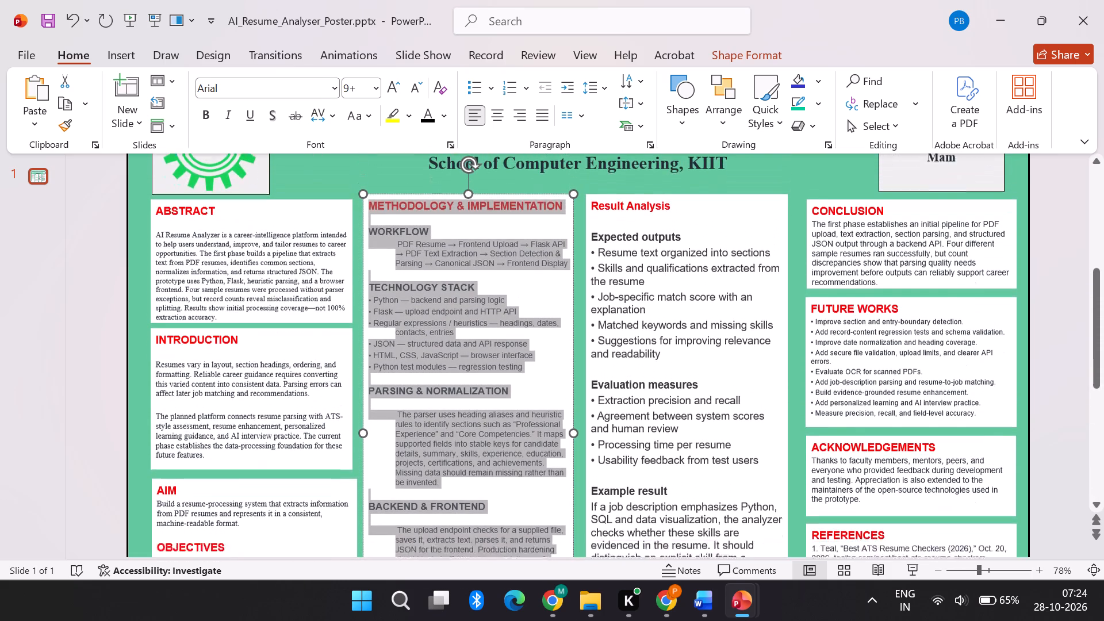
{"action": "scroll", "coordinate": [425, 274], "scroll_direction": "down", "scroll_amount": 2}
{"action": "left_click", "coordinate": [521, 448]}
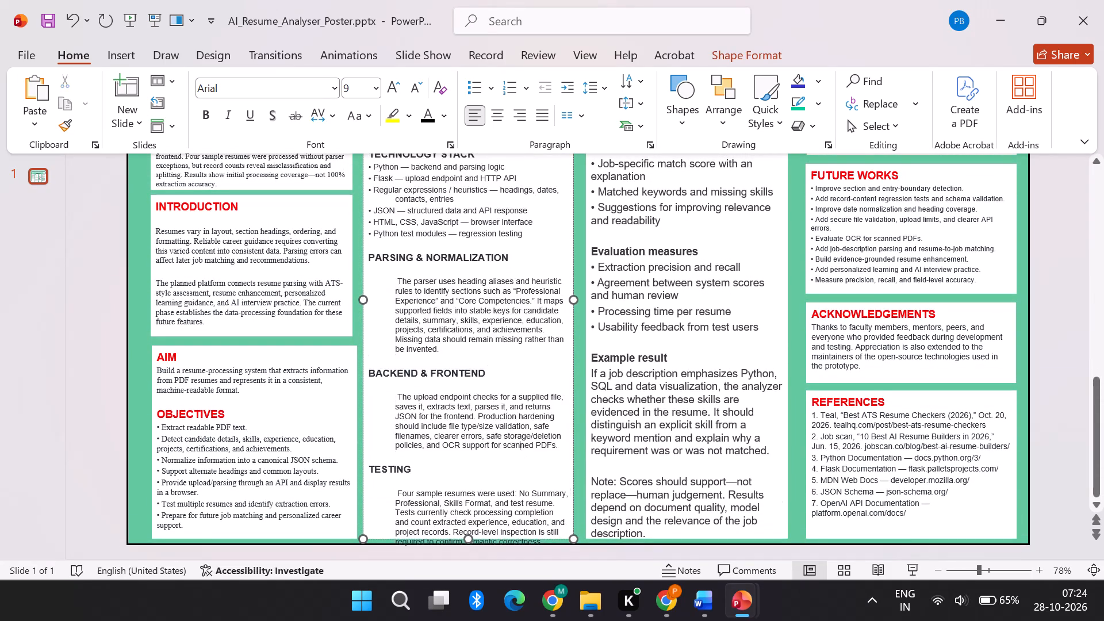
{"action": "left_click", "coordinate": [401, 481]}
{"action": "key", "text": "BackSpace"}
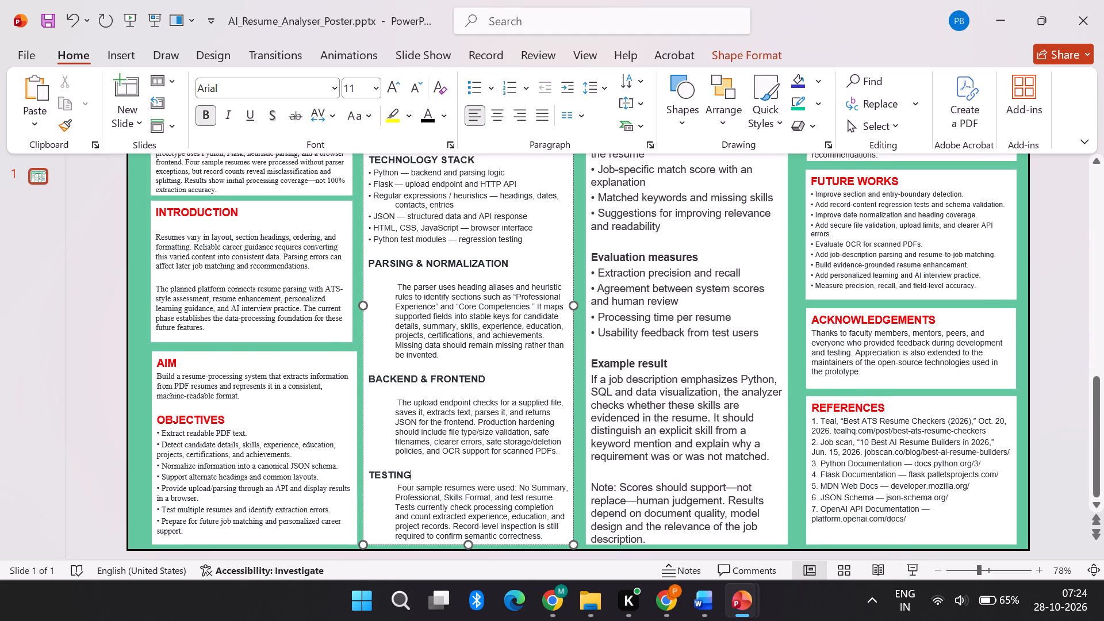
{"action": "left_click", "coordinate": [385, 388]}
{"action": "key", "text": "BackSpace"}
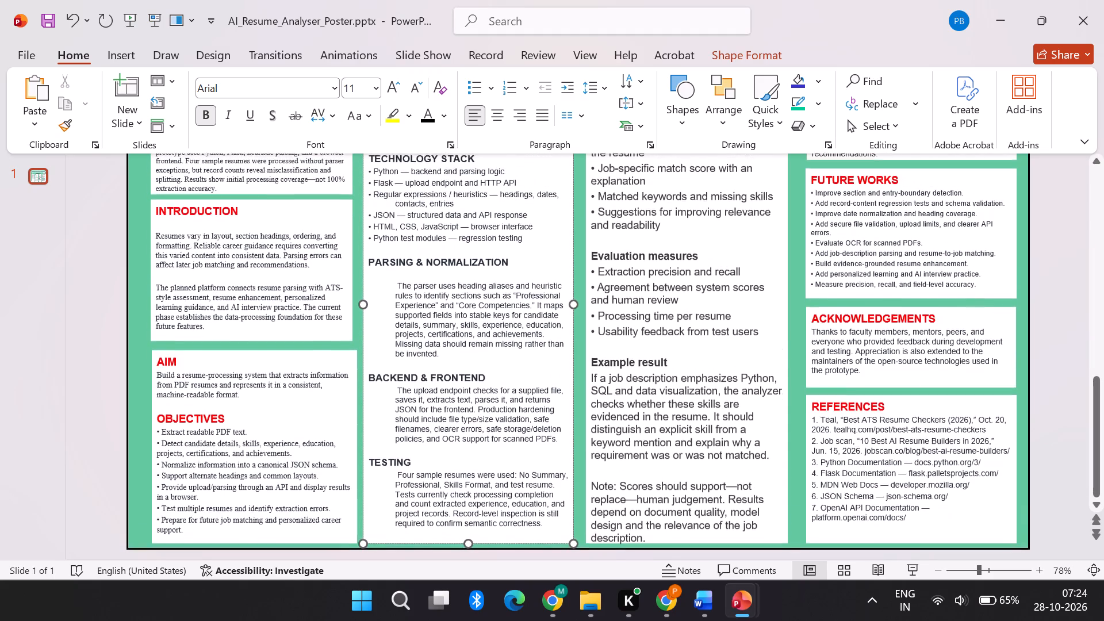
{"action": "left_click", "coordinate": [384, 274]}
{"action": "key", "text": "BackSpace"}
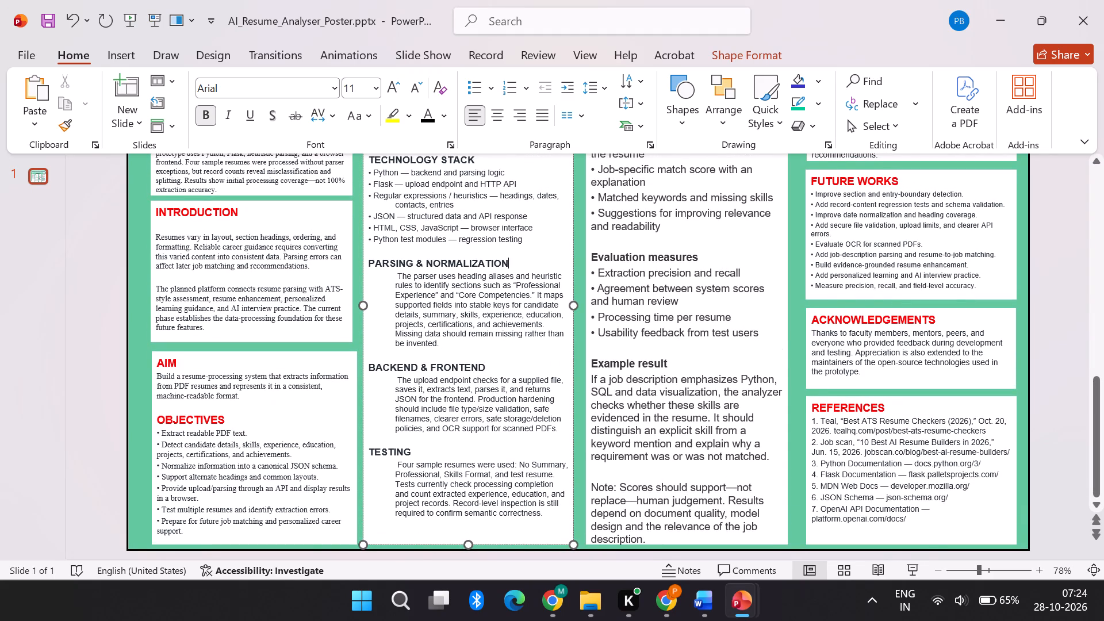
Select the body text under all five METHODOLOGY & IMPLEMENTATION subheadings together and increase its font size to 10.
{"action": "scroll", "coordinate": [384, 274], "scroll_direction": "right", "scroll_amount": 1}
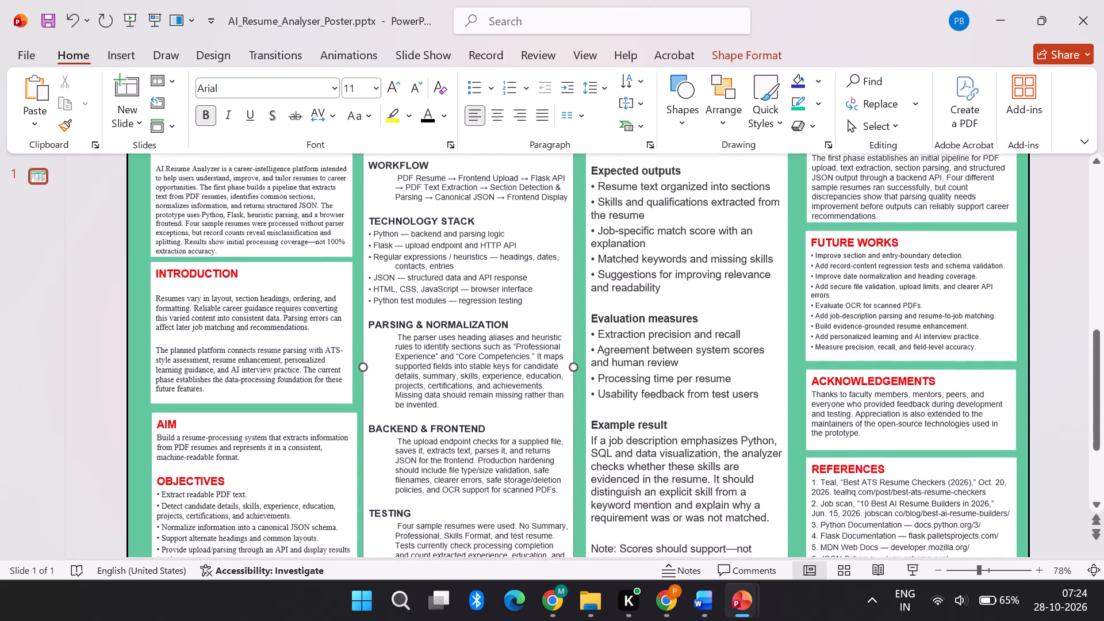
{"action": "scroll", "coordinate": [384, 274], "scroll_direction": "right", "scroll_amount": 1}
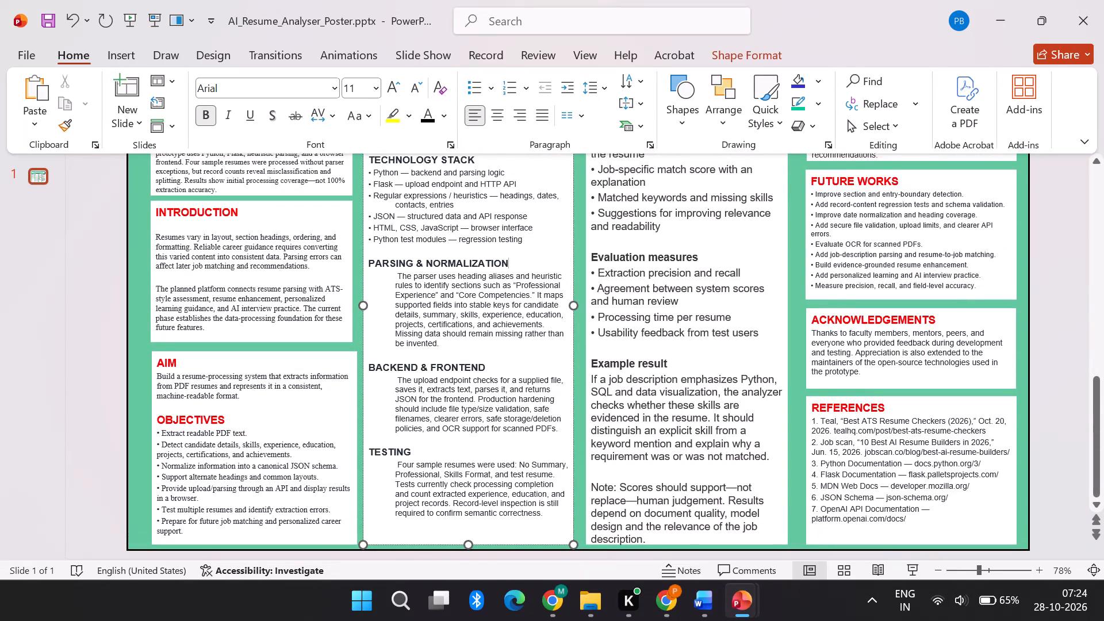
{"action": "left_click_drag", "start_coordinate": [544, 513], "coordinate": [383, 466]}
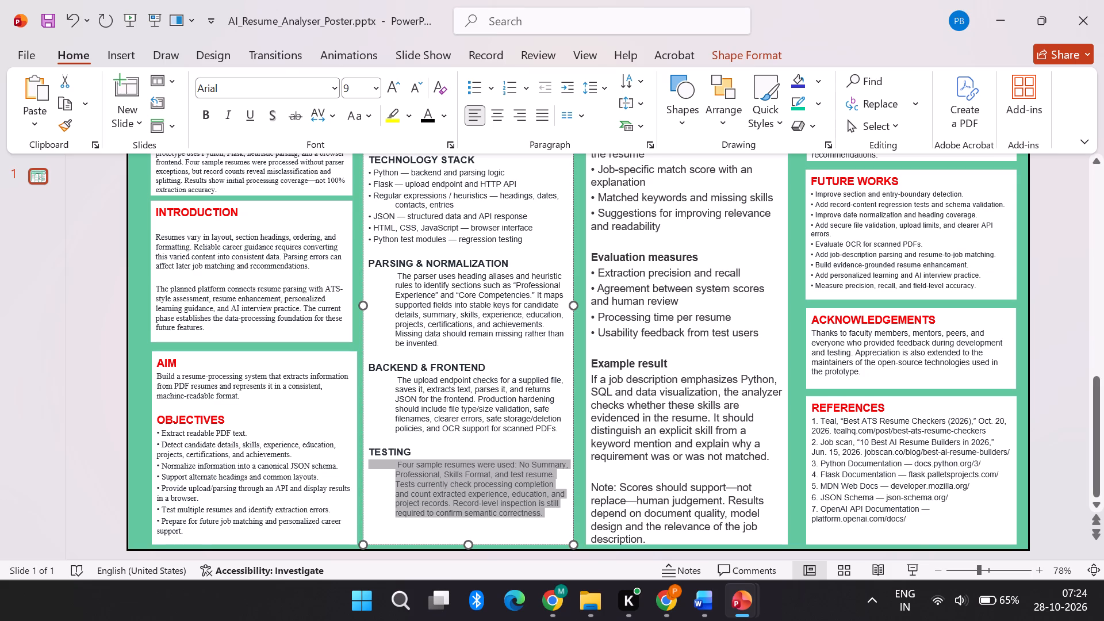
{"action": "left_click_drag", "start_coordinate": [557, 427], "coordinate": [394, 381], "text": "ctrl"}
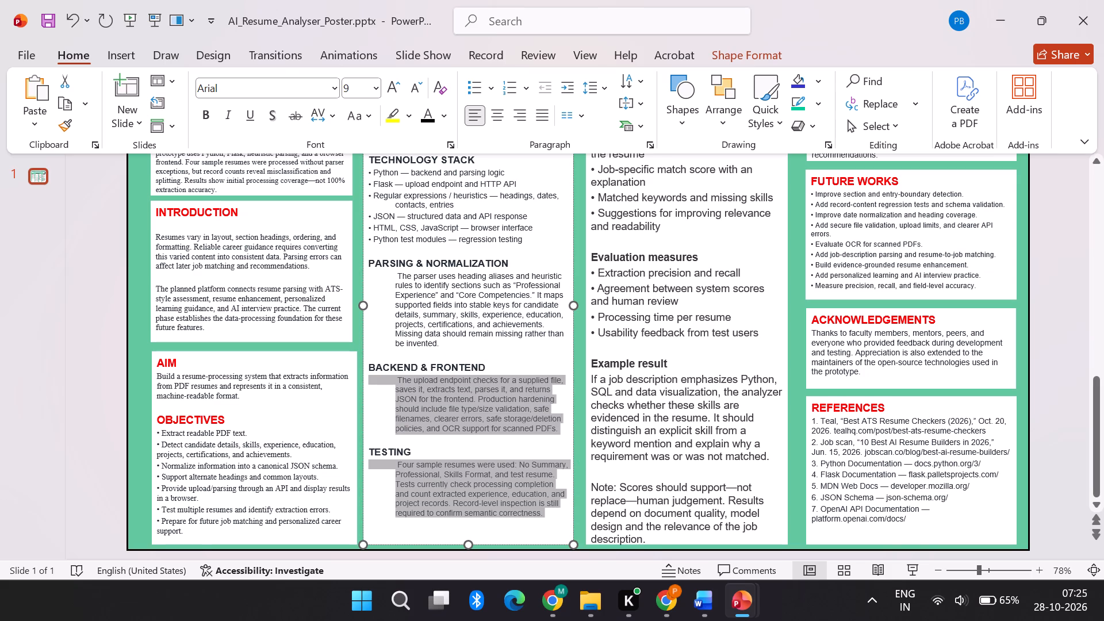
{"action": "left_click_drag", "start_coordinate": [440, 343], "coordinate": [393, 276], "text": "ctrl"}
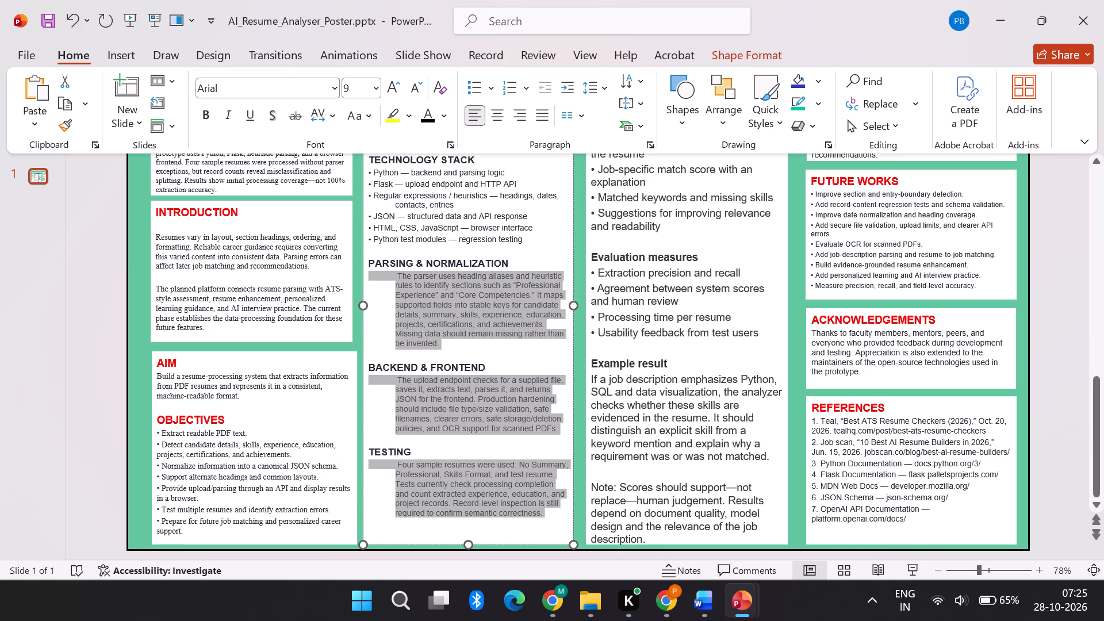
{"action": "left_click_drag", "start_coordinate": [528, 241], "coordinate": [369, 177], "text": "ctrl"}
{"action": "scroll", "coordinate": [439, 220], "scroll_direction": "up", "scroll_amount": 2}
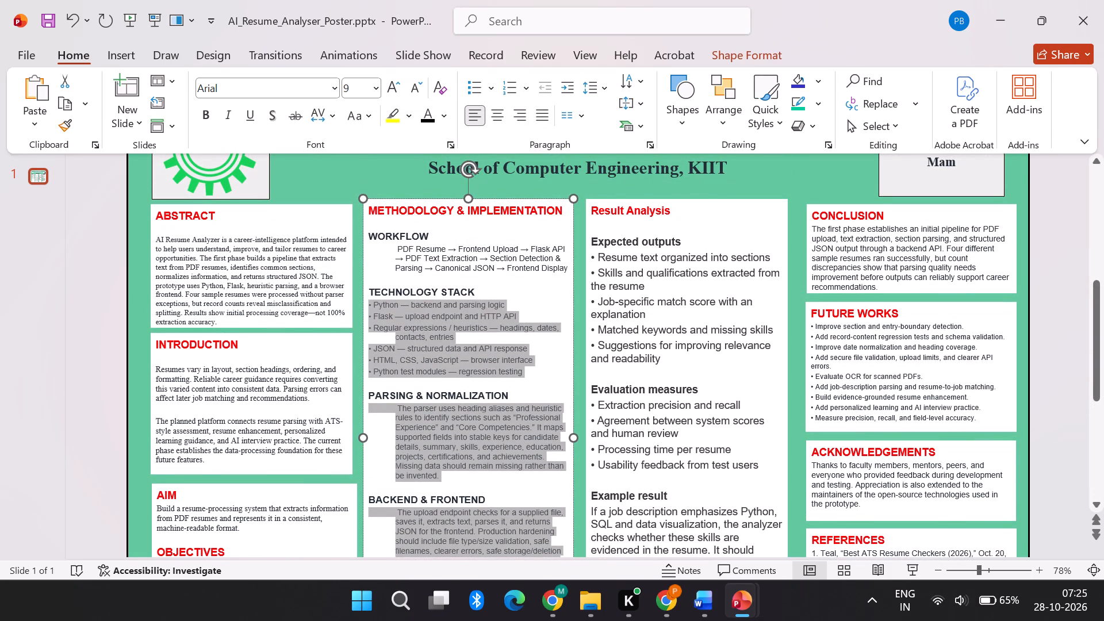
{"action": "left_click_drag", "start_coordinate": [567, 270], "coordinate": [396, 251], "text": "ctrl"}
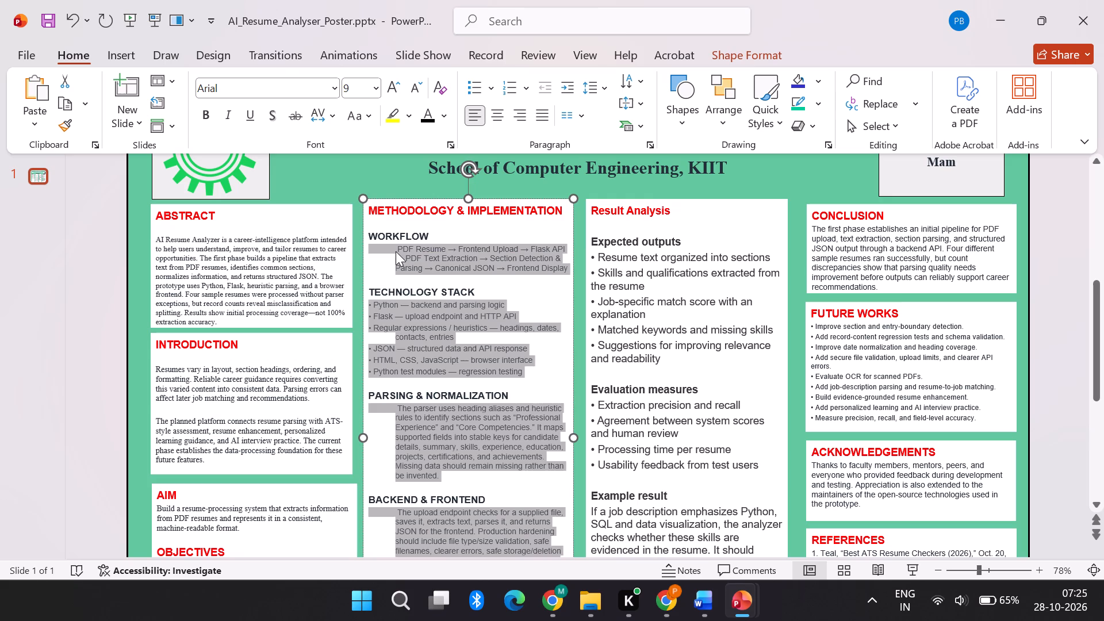
{"action": "left_click", "coordinate": [390, 84]}
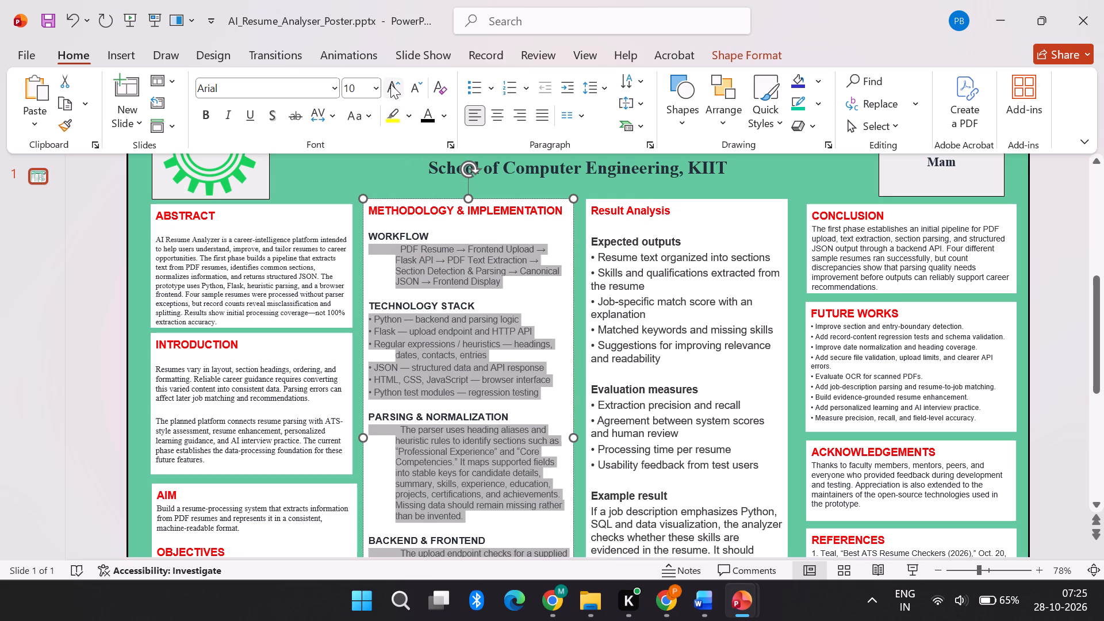
{"action": "scroll", "coordinate": [488, 300], "scroll_direction": "up", "scroll_amount": 1}
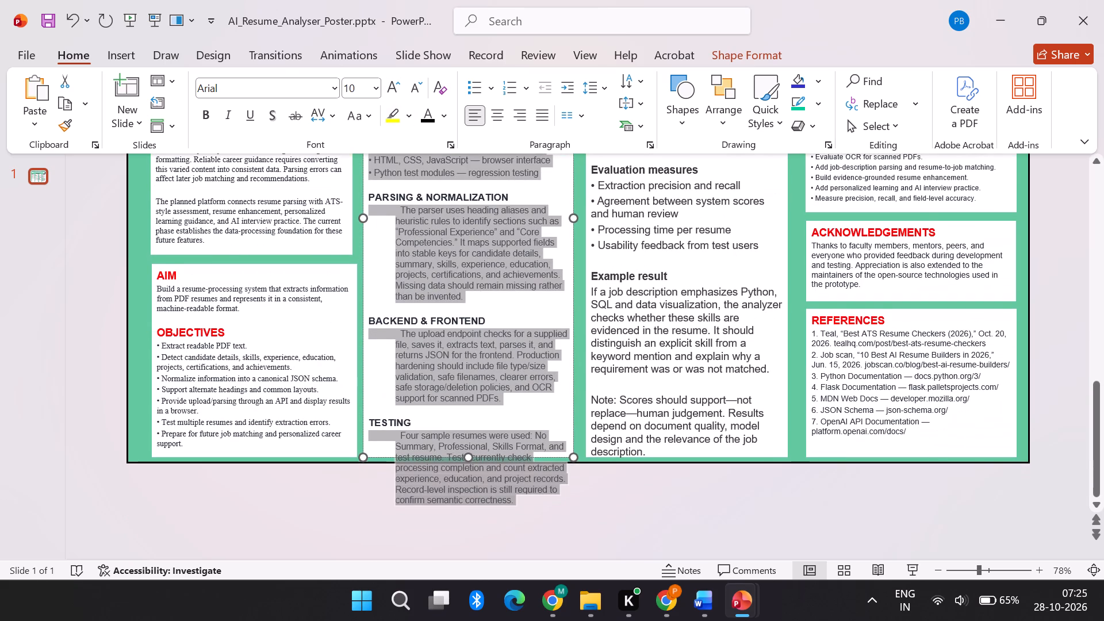
{"action": "scroll", "coordinate": [488, 300], "scroll_direction": "up", "scroll_amount": 3}
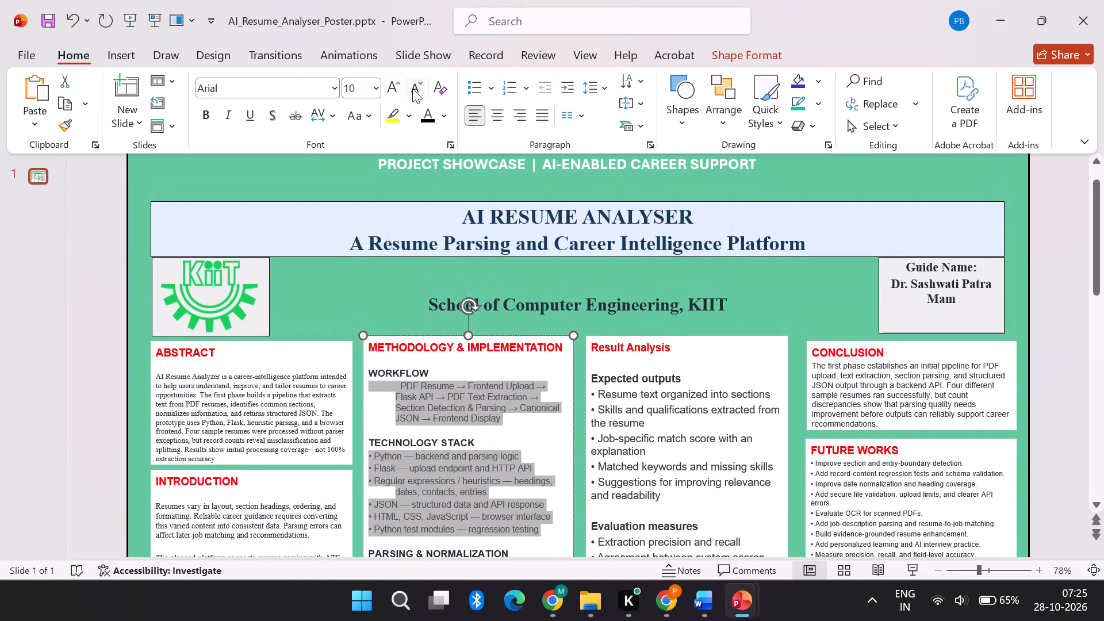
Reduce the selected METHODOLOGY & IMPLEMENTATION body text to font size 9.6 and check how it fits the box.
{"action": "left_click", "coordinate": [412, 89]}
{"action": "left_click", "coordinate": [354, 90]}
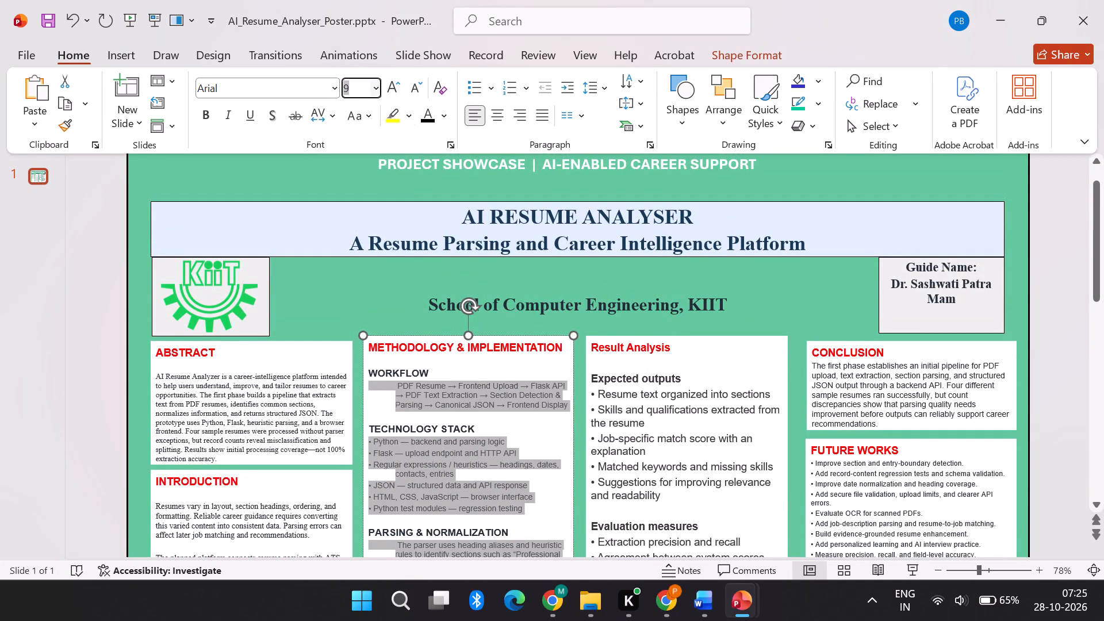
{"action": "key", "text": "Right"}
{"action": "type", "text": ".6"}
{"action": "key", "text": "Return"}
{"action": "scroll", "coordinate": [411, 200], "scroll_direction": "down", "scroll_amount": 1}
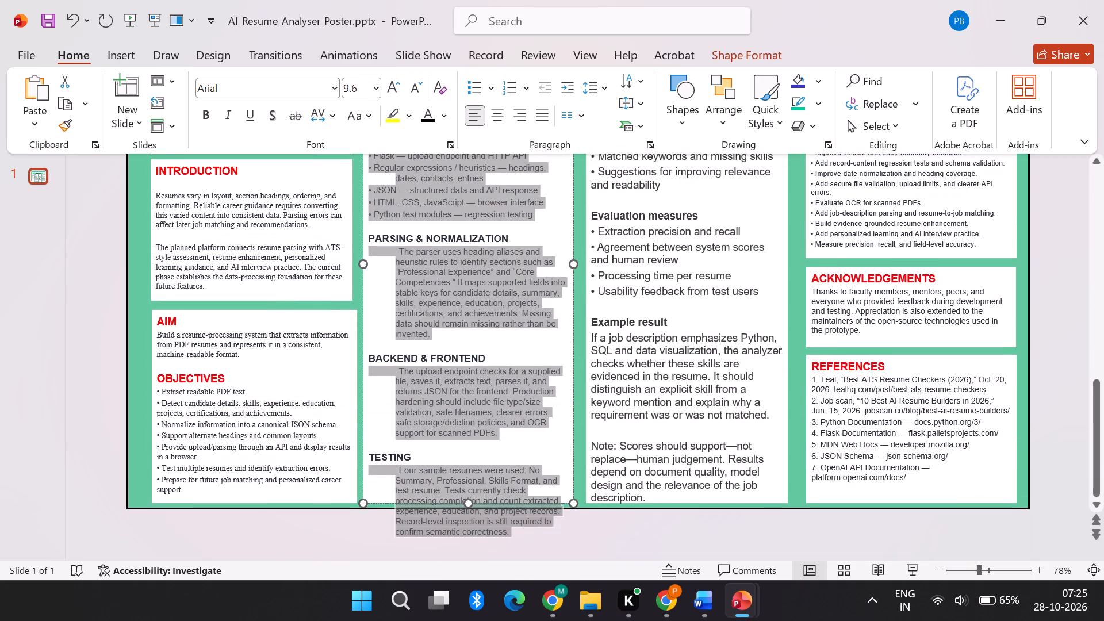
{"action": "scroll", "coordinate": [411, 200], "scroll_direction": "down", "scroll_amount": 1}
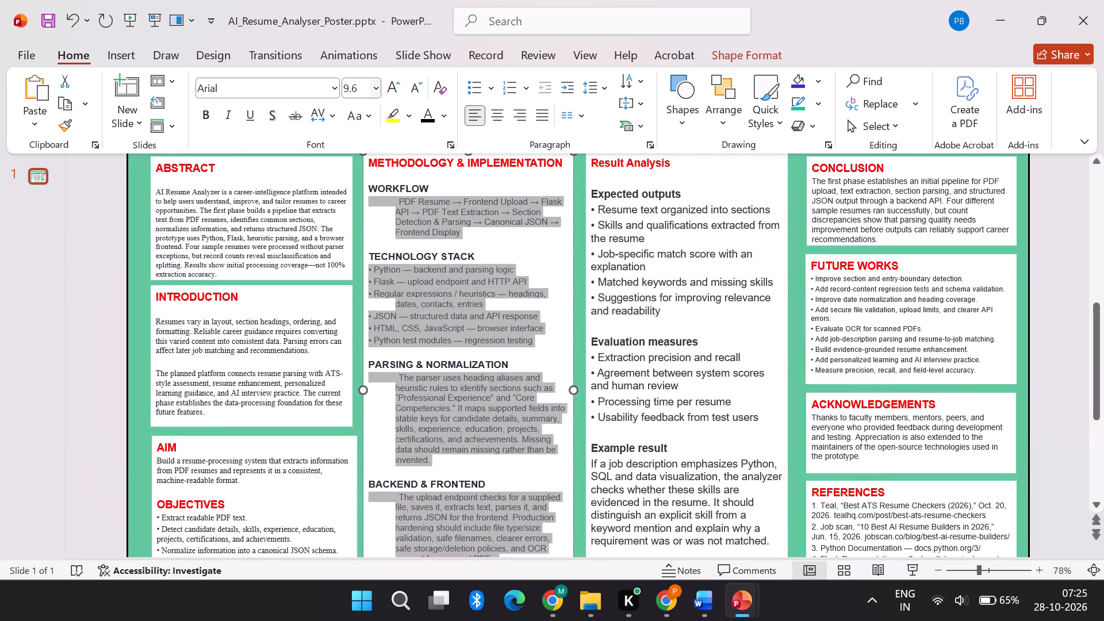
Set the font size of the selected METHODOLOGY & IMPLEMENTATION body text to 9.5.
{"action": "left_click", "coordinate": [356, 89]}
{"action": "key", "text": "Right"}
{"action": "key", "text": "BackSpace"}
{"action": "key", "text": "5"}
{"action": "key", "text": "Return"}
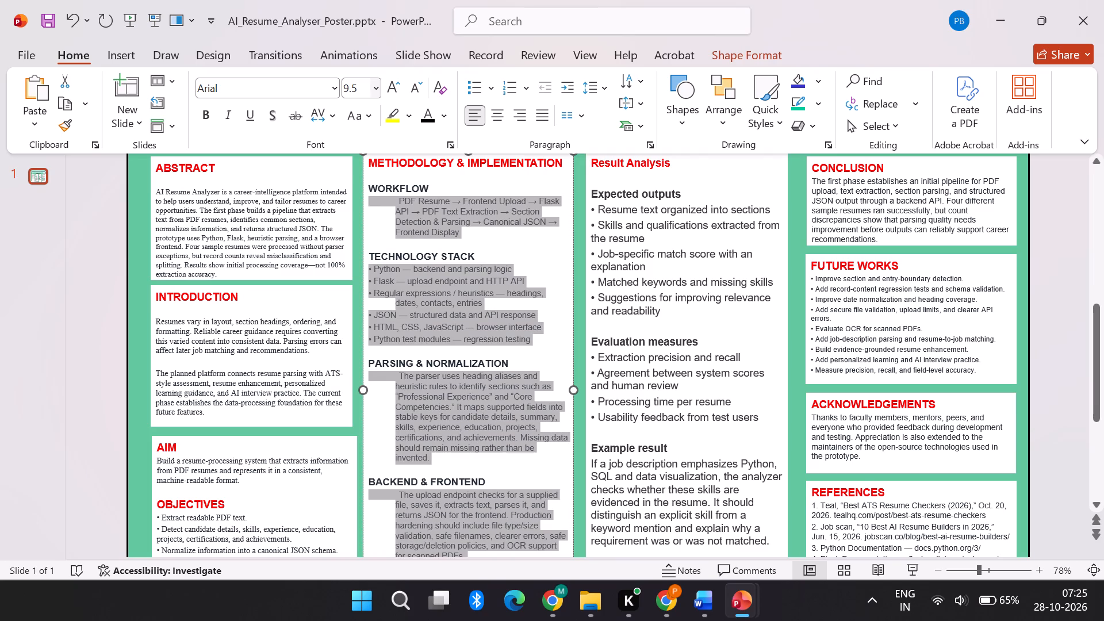
Set the font size of the selected METHODOLOGY & IMPLEMENTATION body text to 9.2 and check how it fits the box.
{"action": "left_click", "coordinate": [358, 90]}
{"action": "key", "text": "Right"}
{"action": "key", "text": "BackSpace"}
{"action": "key", "text": "2"}
{"action": "key", "text": "Return"}
{"action": "scroll", "coordinate": [573, 257], "scroll_direction": "down", "scroll_amount": 1}
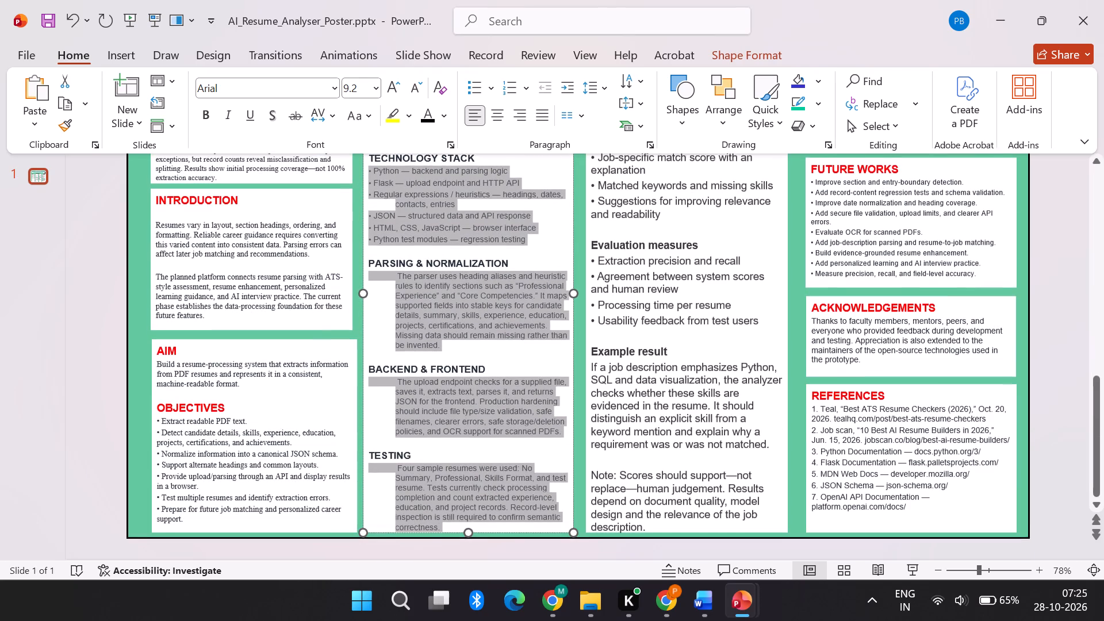
{"action": "scroll", "coordinate": [573, 257], "scroll_direction": "down", "scroll_amount": 1}
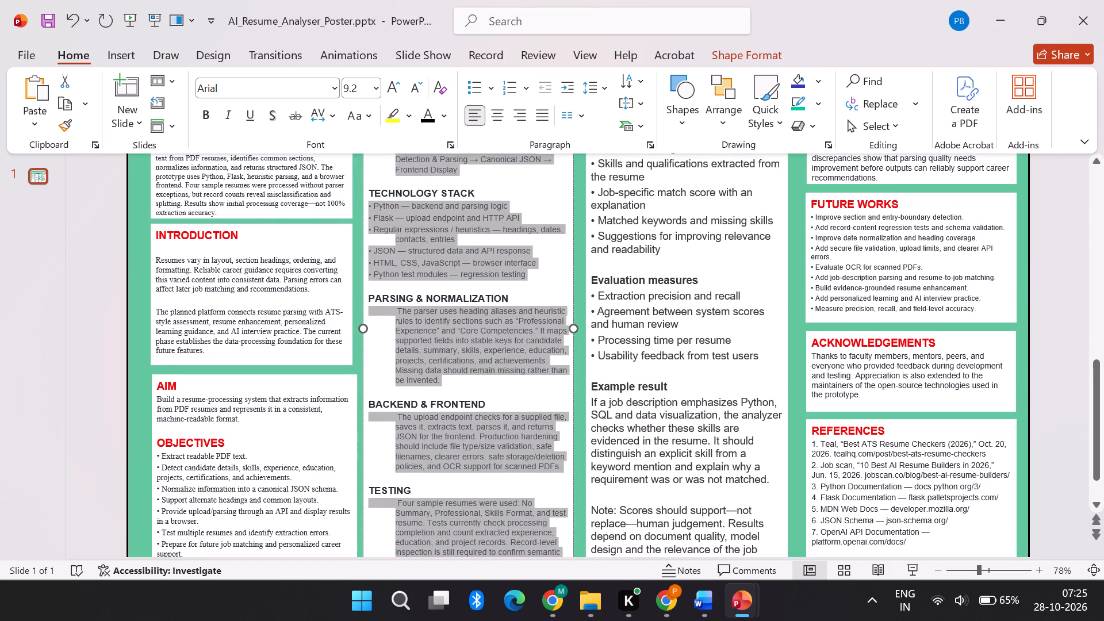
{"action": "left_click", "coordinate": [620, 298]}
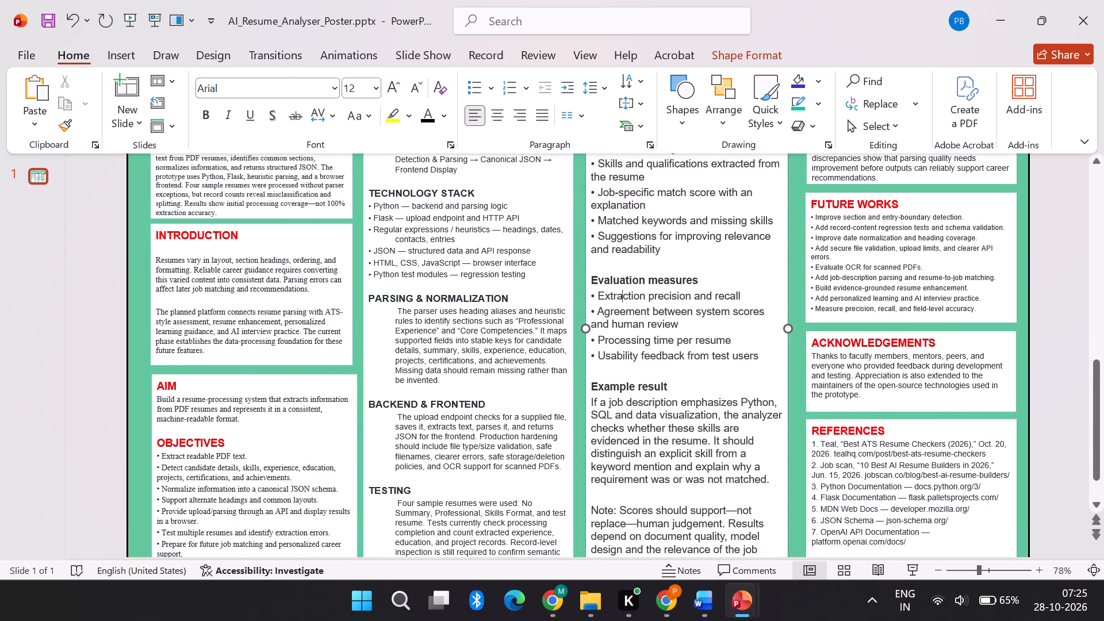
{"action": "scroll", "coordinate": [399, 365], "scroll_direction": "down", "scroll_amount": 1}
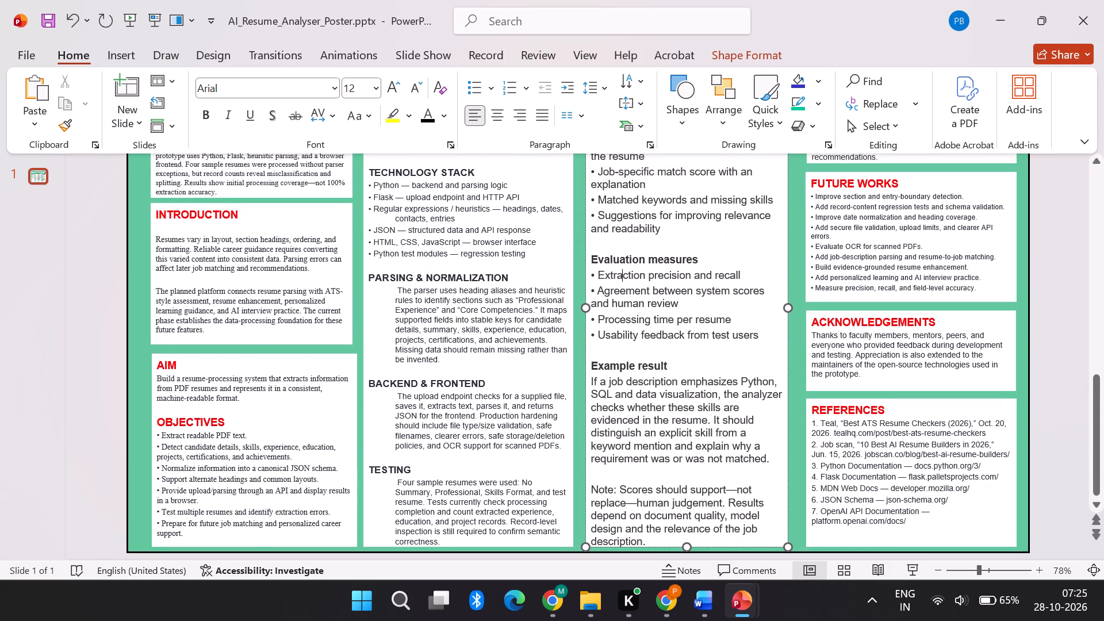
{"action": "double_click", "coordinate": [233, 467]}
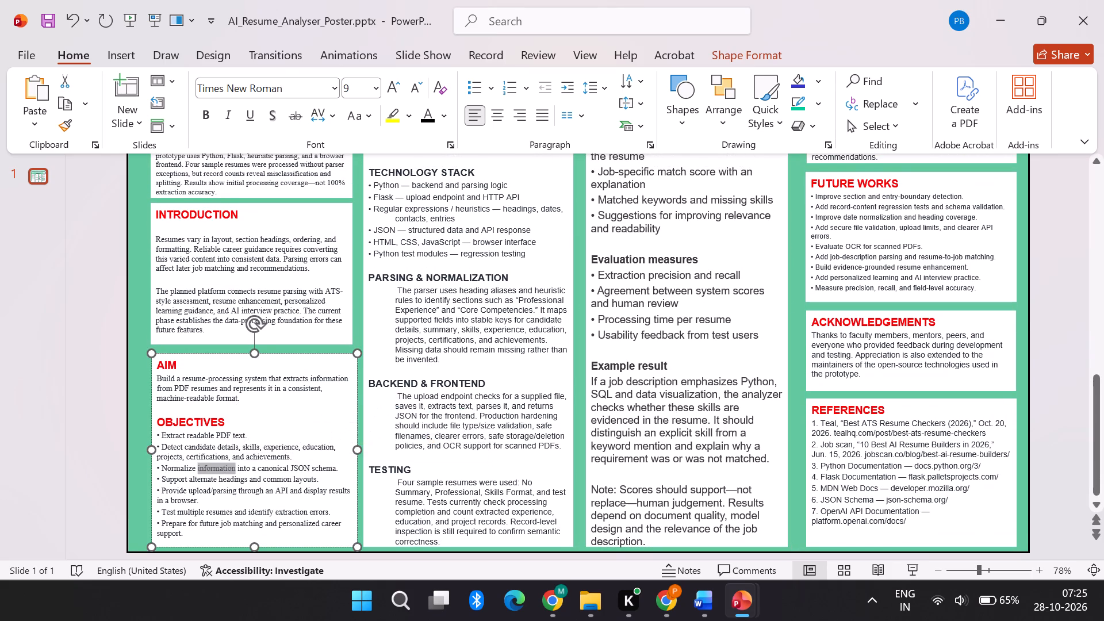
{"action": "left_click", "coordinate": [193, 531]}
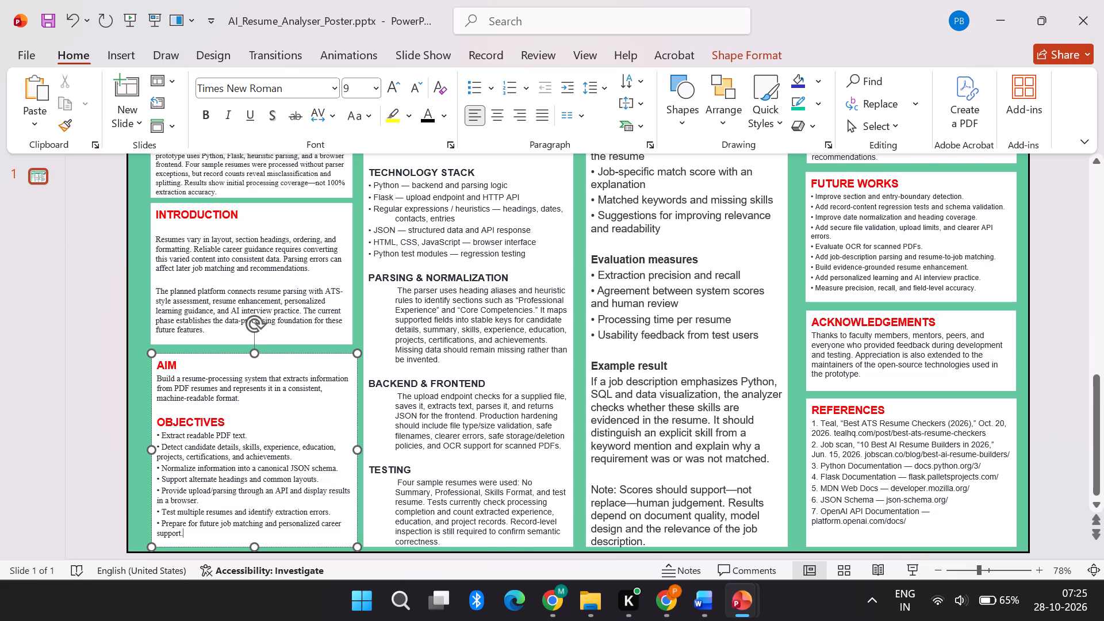
Delete the words "Flask, heuristic parsing" from the prototype sentence in the ABSTRACT text.
{"action": "scroll", "coordinate": [193, 531], "scroll_direction": "up", "scroll_amount": 2}
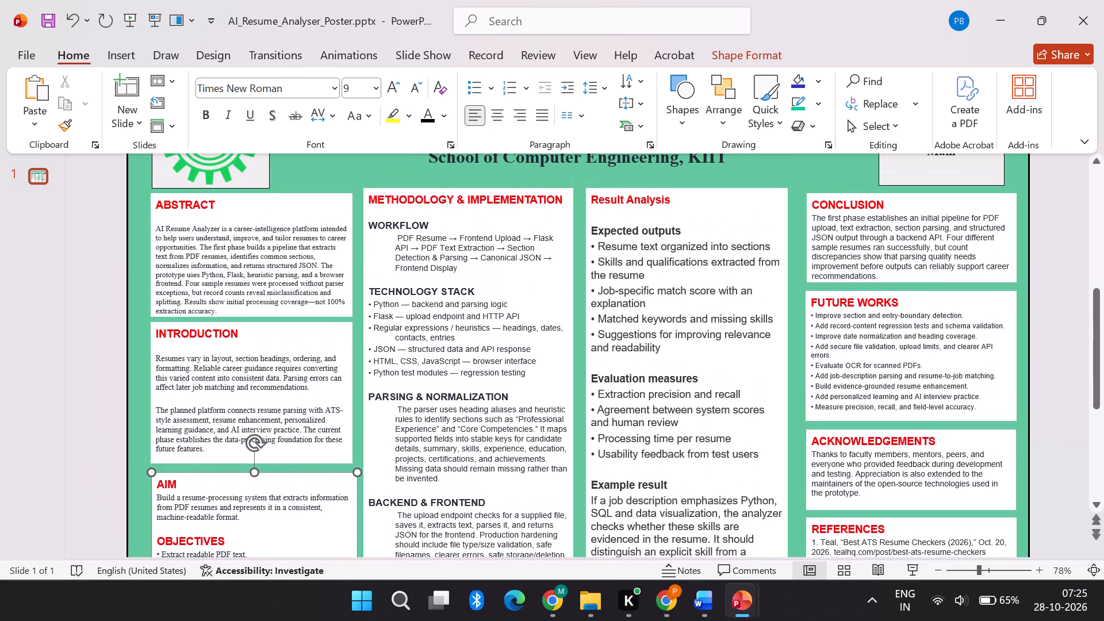
{"action": "scroll", "coordinate": [193, 531], "scroll_direction": "up", "scroll_amount": 1}
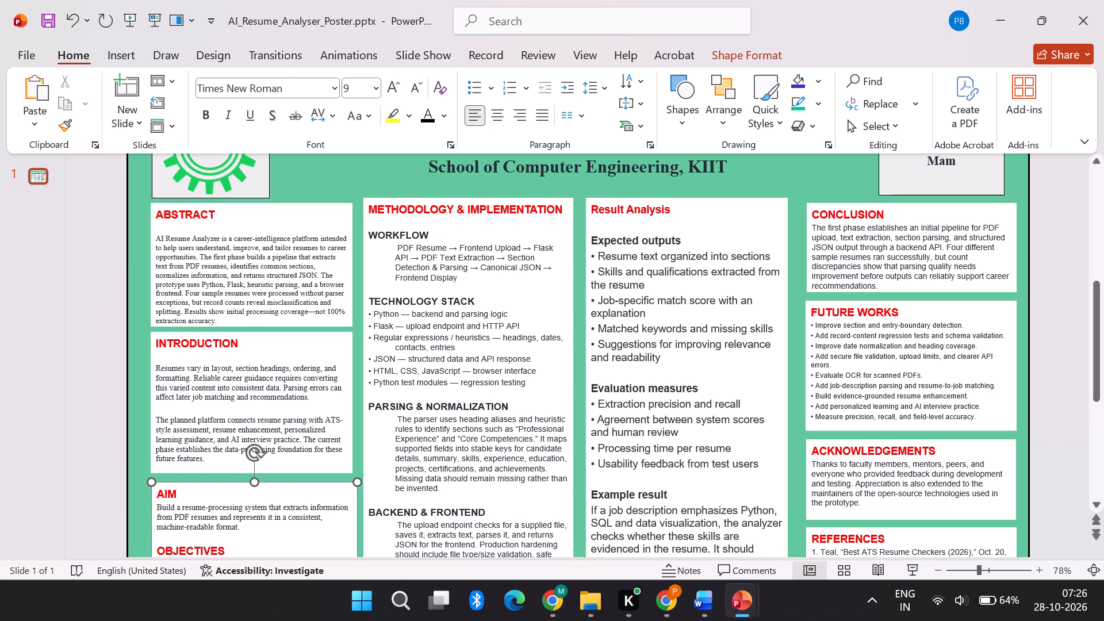
{"action": "left_click_drag", "start_coordinate": [227, 283], "coordinate": [285, 286]}
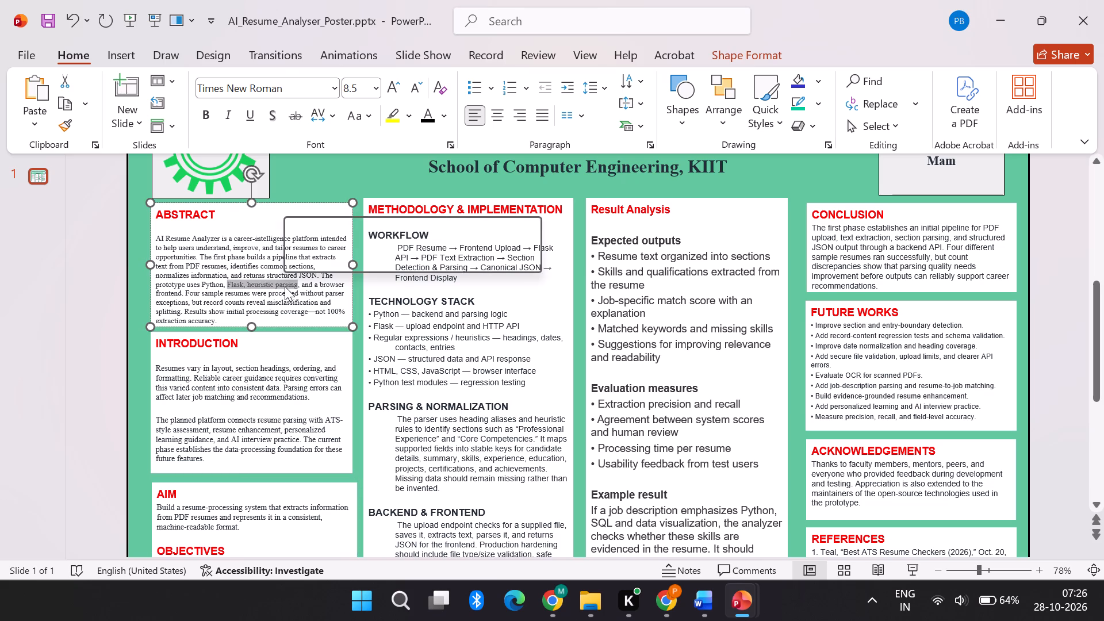
{"action": "key", "text": "BackSpace"}
{"action": "key", "text": "BackSpace"}
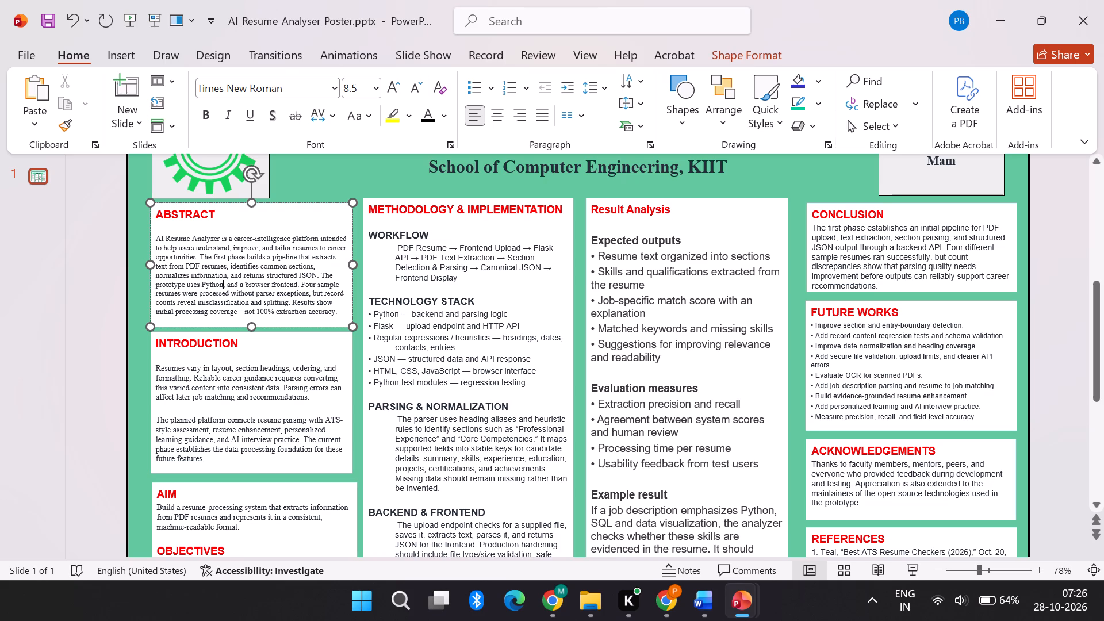
Select the whole ABSTRACT body paragraph and increase its font size to 9.
{"action": "left_click_drag", "start_coordinate": [156, 239], "coordinate": [309, 303]}
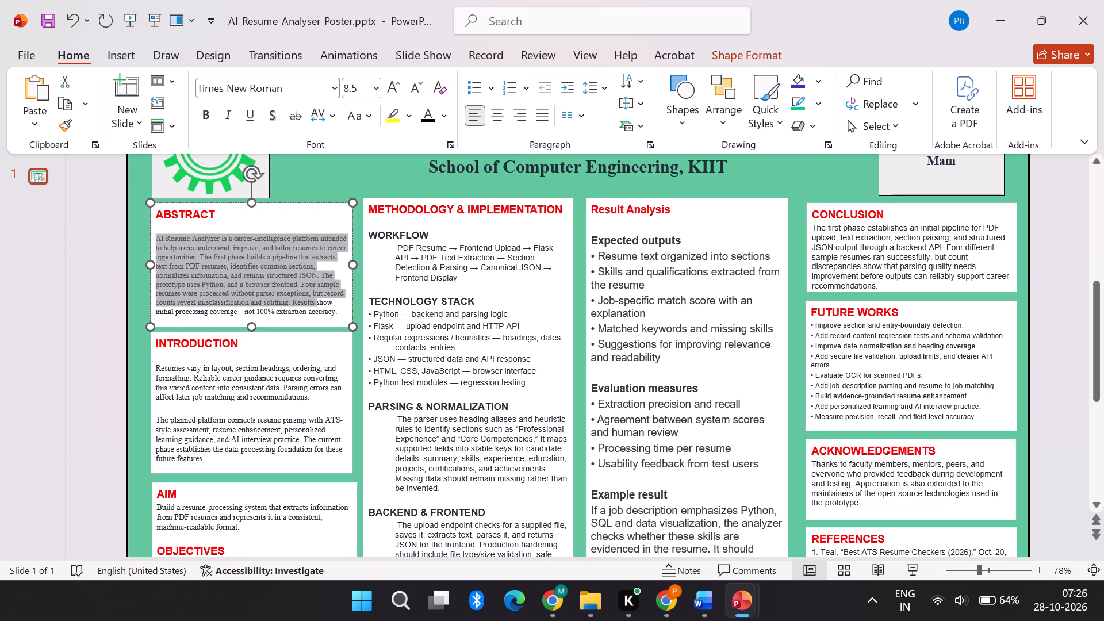
{"action": "left_click_drag", "start_coordinate": [309, 303], "coordinate": [333, 313]}
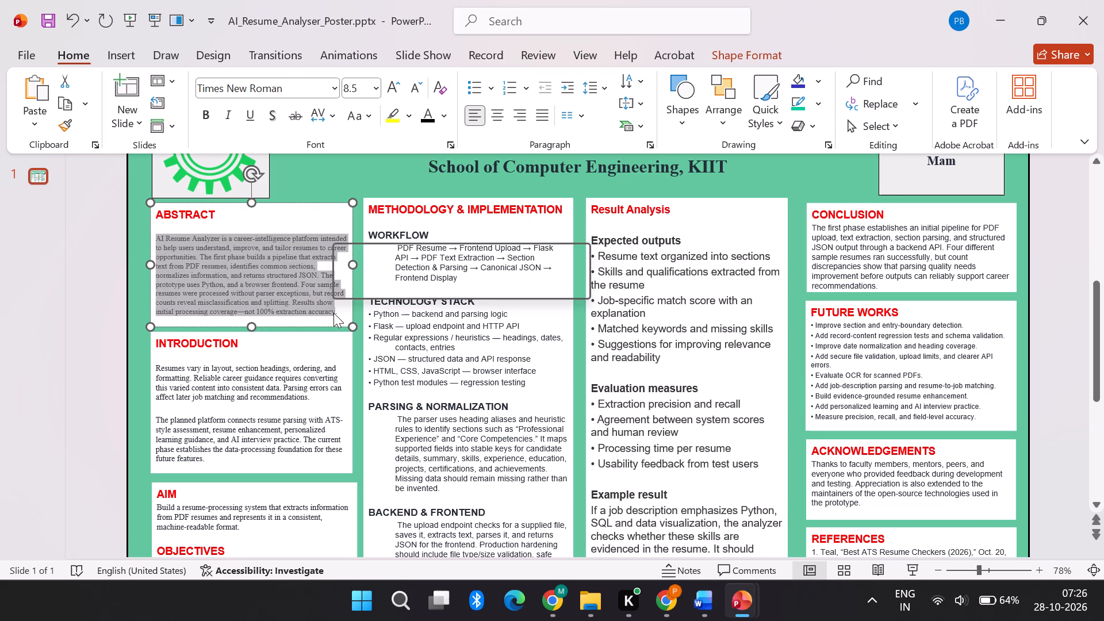
{"action": "left_click_drag", "start_coordinate": [338, 312], "coordinate": [315, 308]}
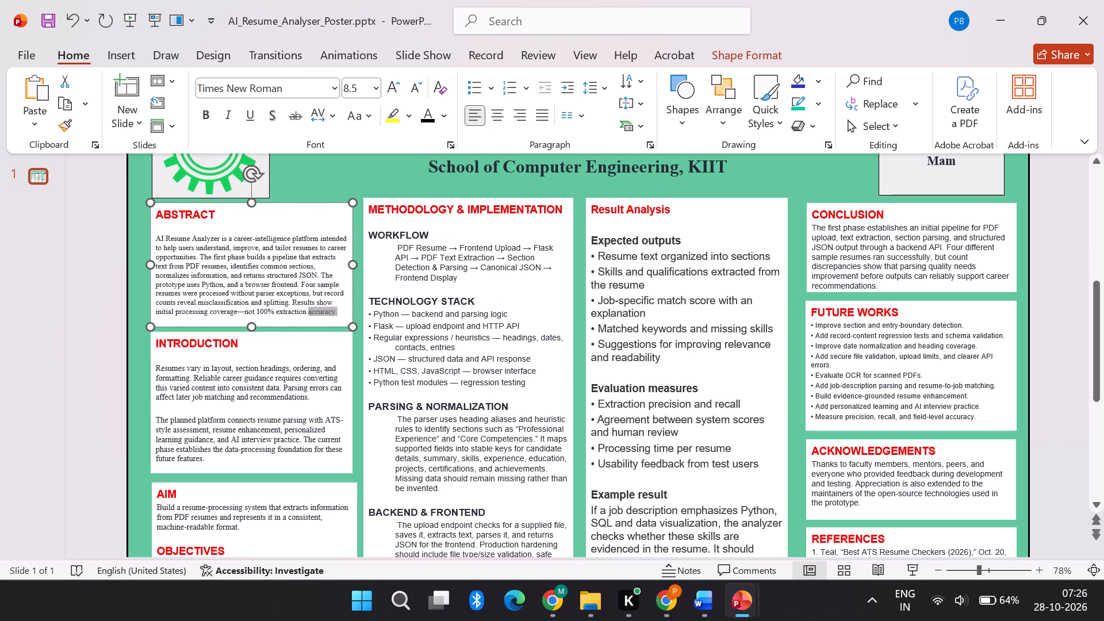
{"action": "left_click_drag", "start_coordinate": [315, 308], "coordinate": [140, 236]}
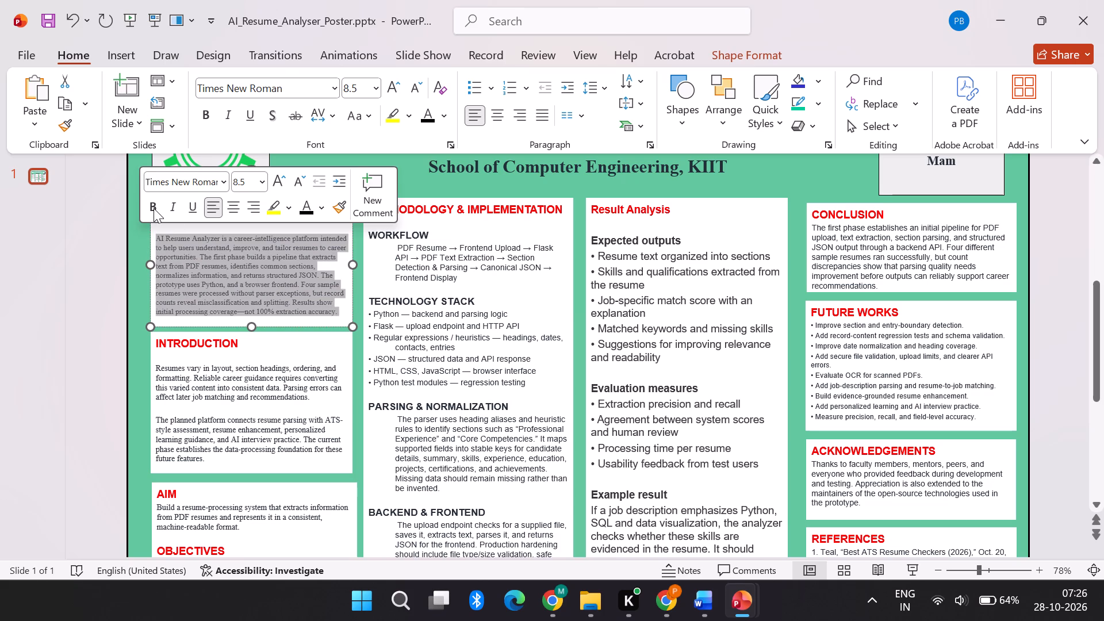
{"action": "left_click", "coordinate": [154, 208]}
{"action": "left_click", "coordinate": [154, 208]}
{"action": "left_click", "coordinate": [276, 180]}
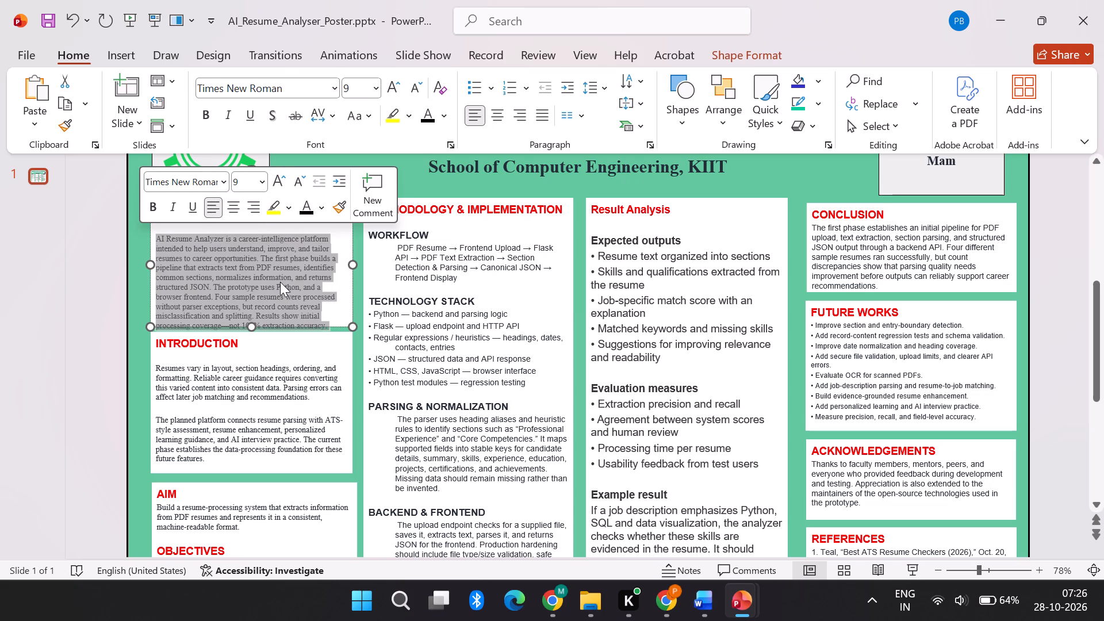
{"action": "left_click", "coordinate": [280, 282]}
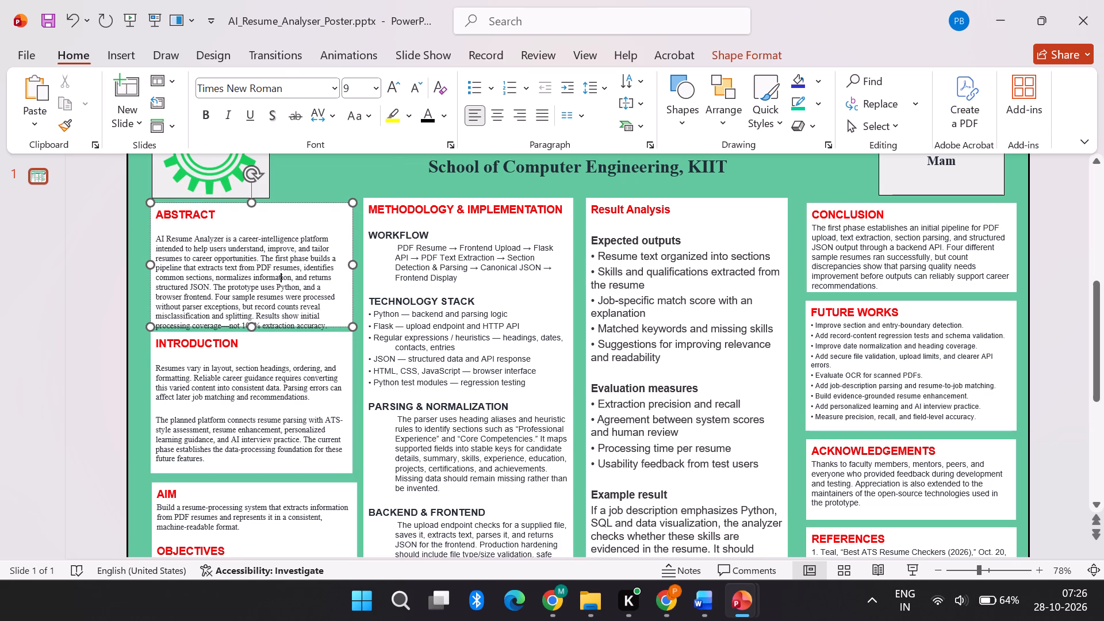
Delete the blank line directly below the ABSTRACT heading.
{"action": "left_click", "coordinate": [214, 228]}
{"action": "key", "text": "BackSpace"}
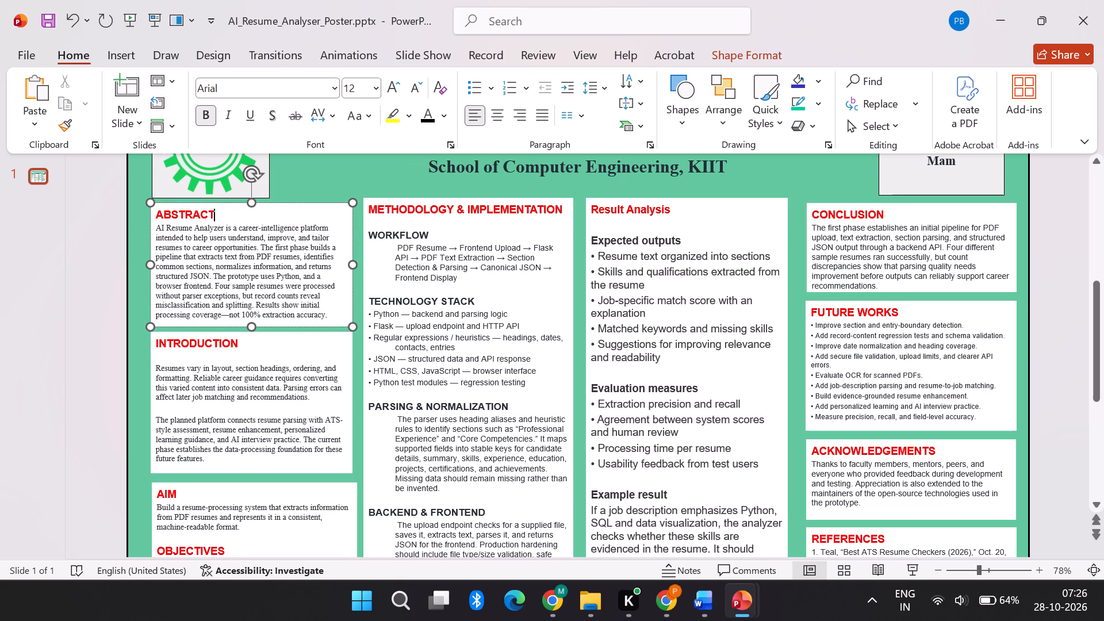
Change the font of all text in the ABSTRACT box to Arial.
{"action": "key", "text": "ctrl+a"}
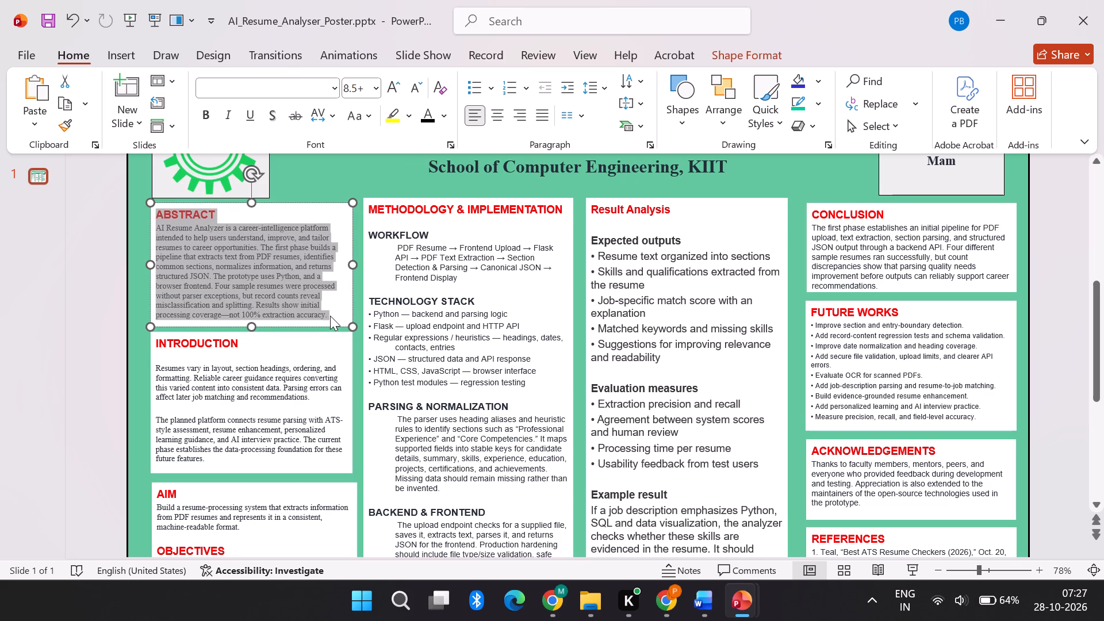
{"action": "left_click", "coordinate": [263, 94]}
{"action": "type", "text": "ar"}
{"action": "key", "text": "Right"}
{"action": "key", "text": "Return"}
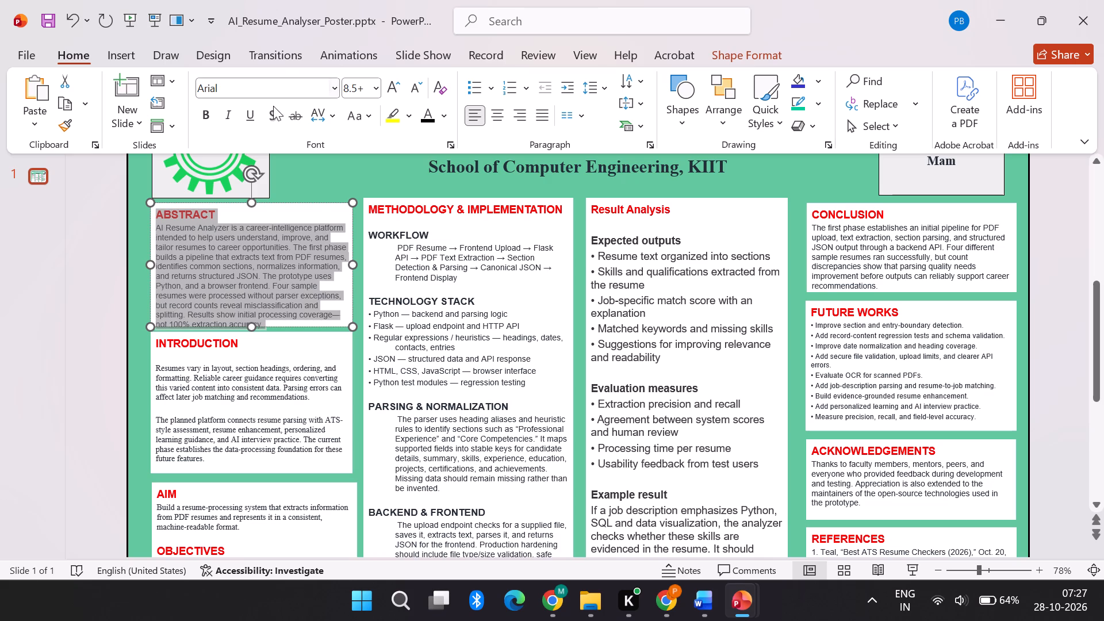
{"action": "left_click", "coordinate": [285, 278]}
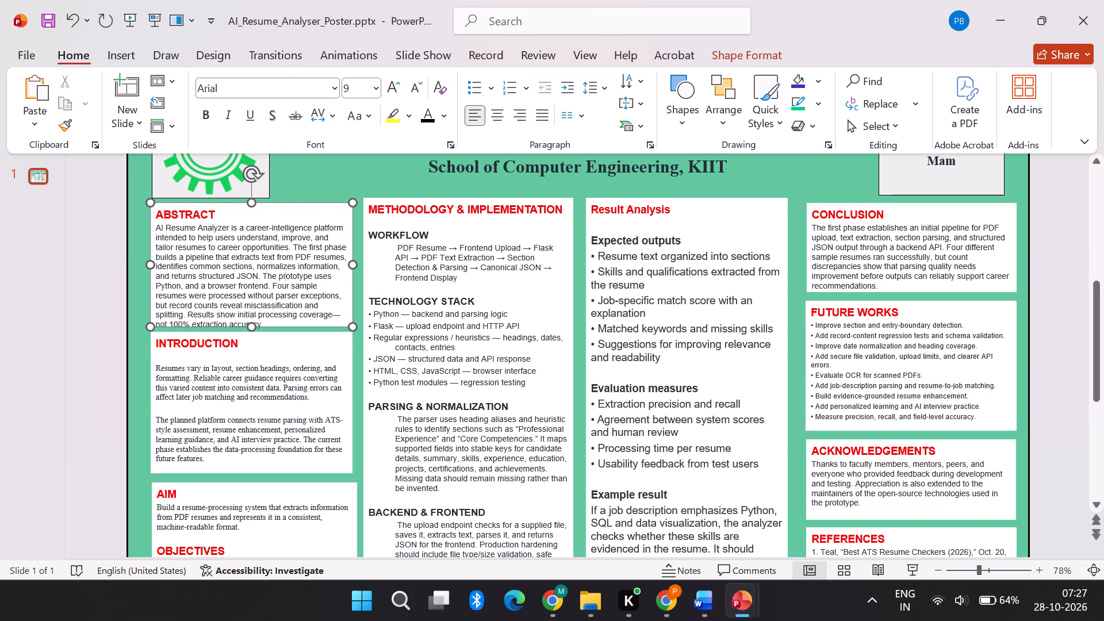
Enlarge the ABSTRACT text box slightly so its text fits, and shift it a little up and to the left.
{"action": "left_click", "coordinate": [197, 217]}
{"action": "left_click_drag", "start_coordinate": [266, 319], "coordinate": [254, 312]}
{"action": "left_click", "coordinate": [254, 312]}
{"action": "left_click", "coordinate": [353, 330]}
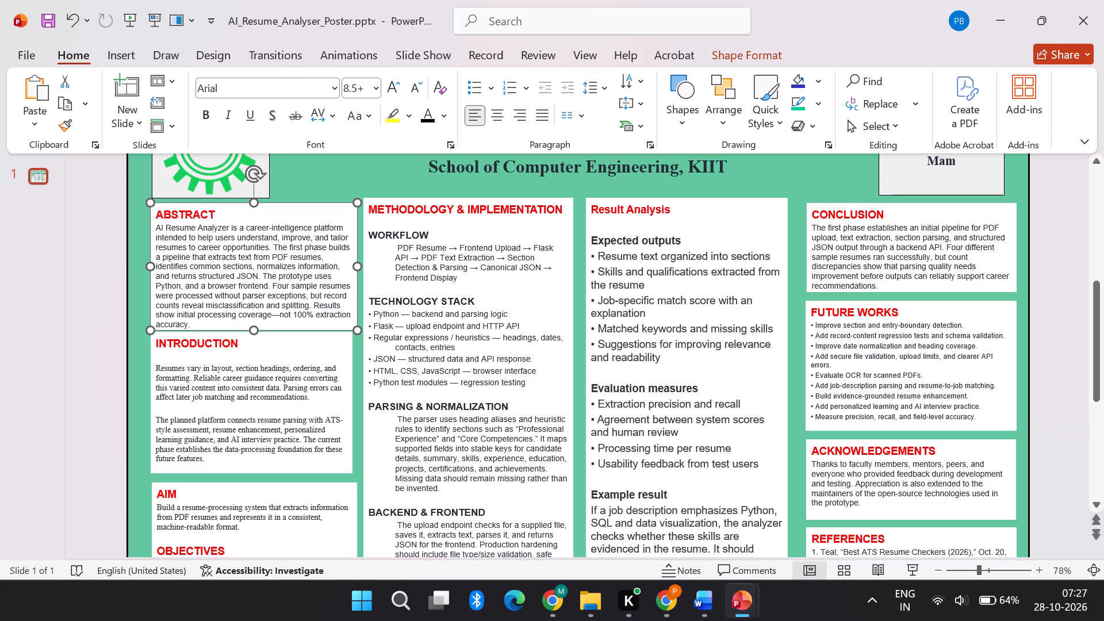
{"action": "left_click", "coordinate": [242, 203]}
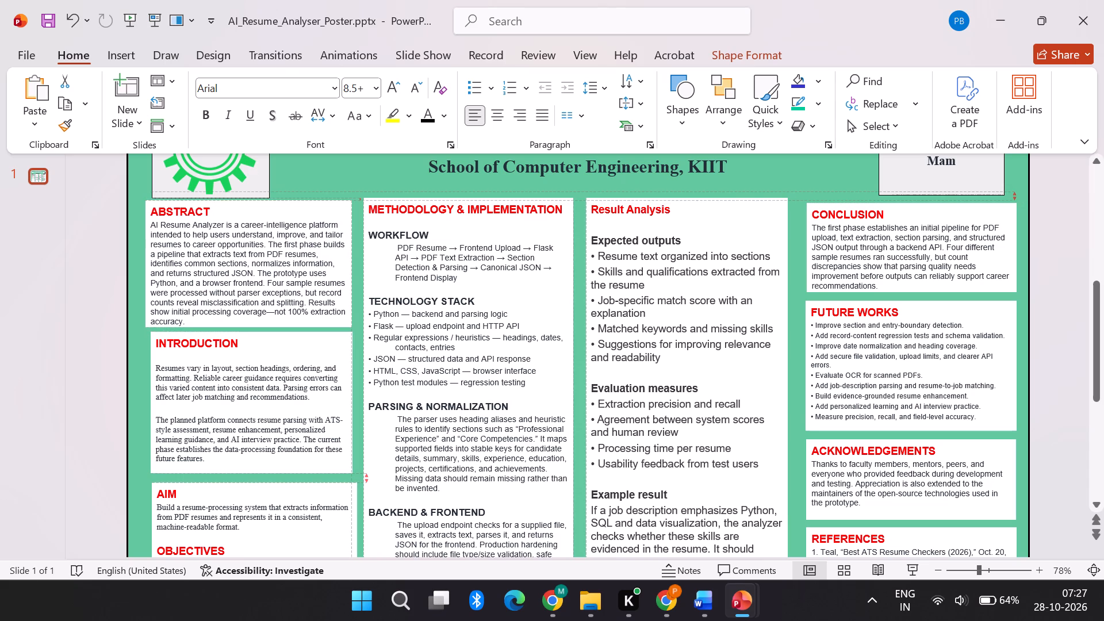
Extend the INTRODUCTION box's left edge to line up with the ABSTRACT box.
{"action": "left_click", "coordinate": [259, 372]}
{"action": "left_click", "coordinate": [147, 473]}
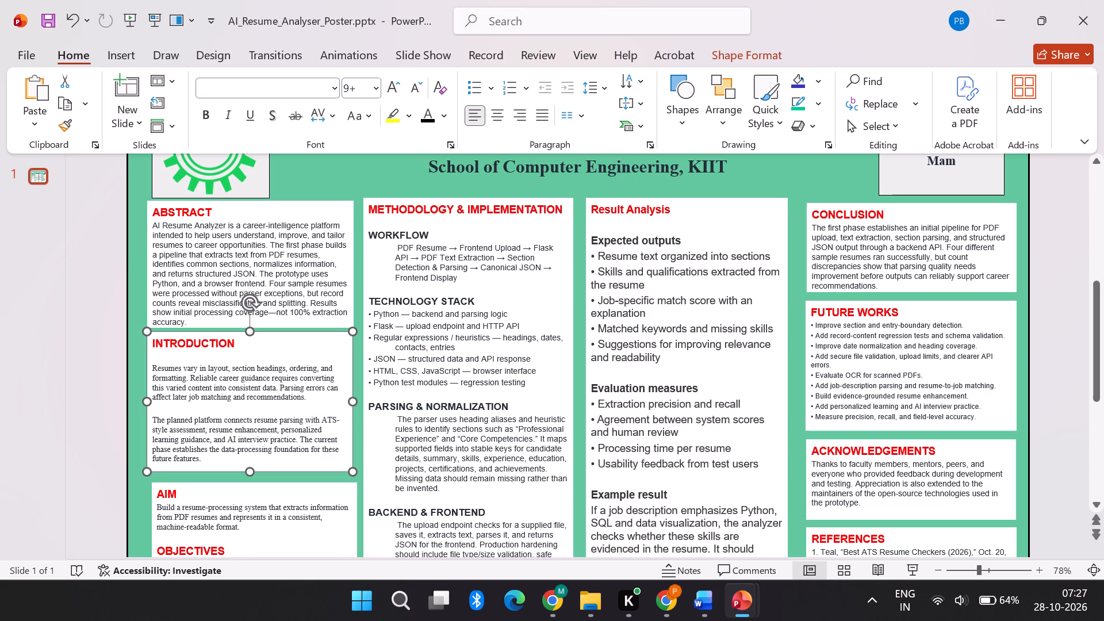
Resize the AIM and OBJECTIVES box so its side edges line up with the ABSTRACT box and its top edge sits slightly lower.
{"action": "left_click", "coordinate": [177, 512]}
{"action": "left_click", "coordinate": [148, 483]}
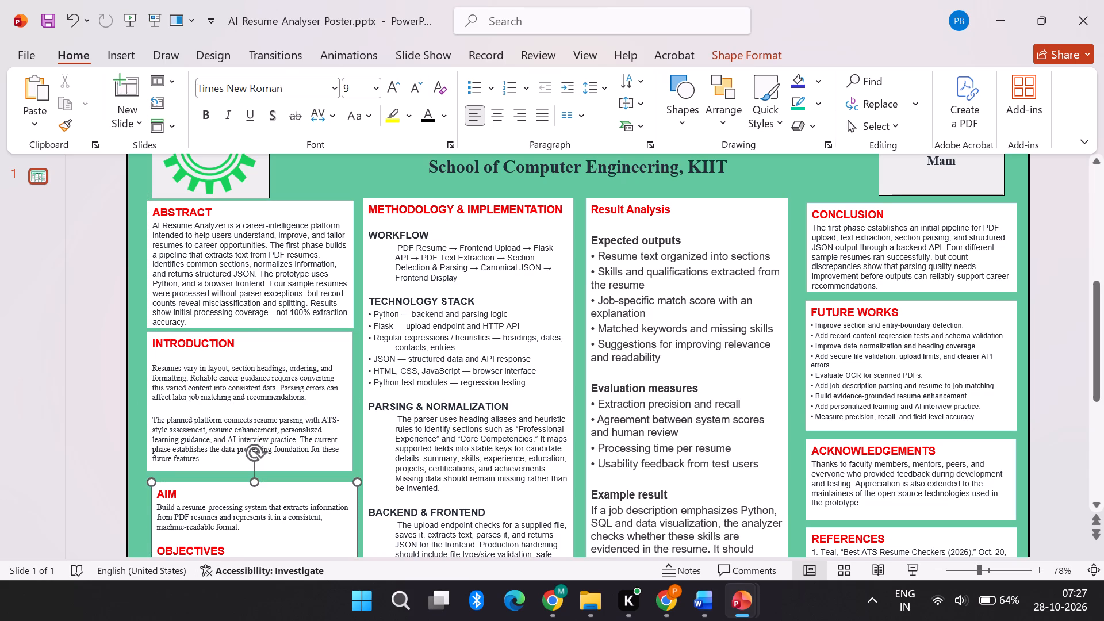
{"action": "left_click", "coordinate": [355, 486]}
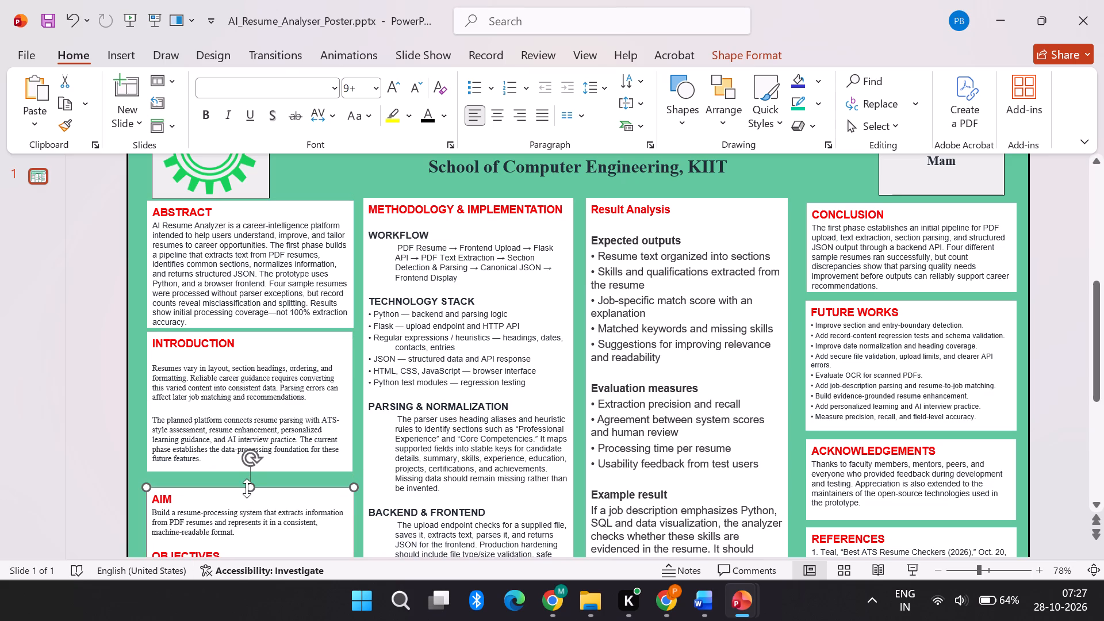
{"action": "scroll", "coordinate": [218, 503], "scroll_direction": "down", "scroll_amount": 3}
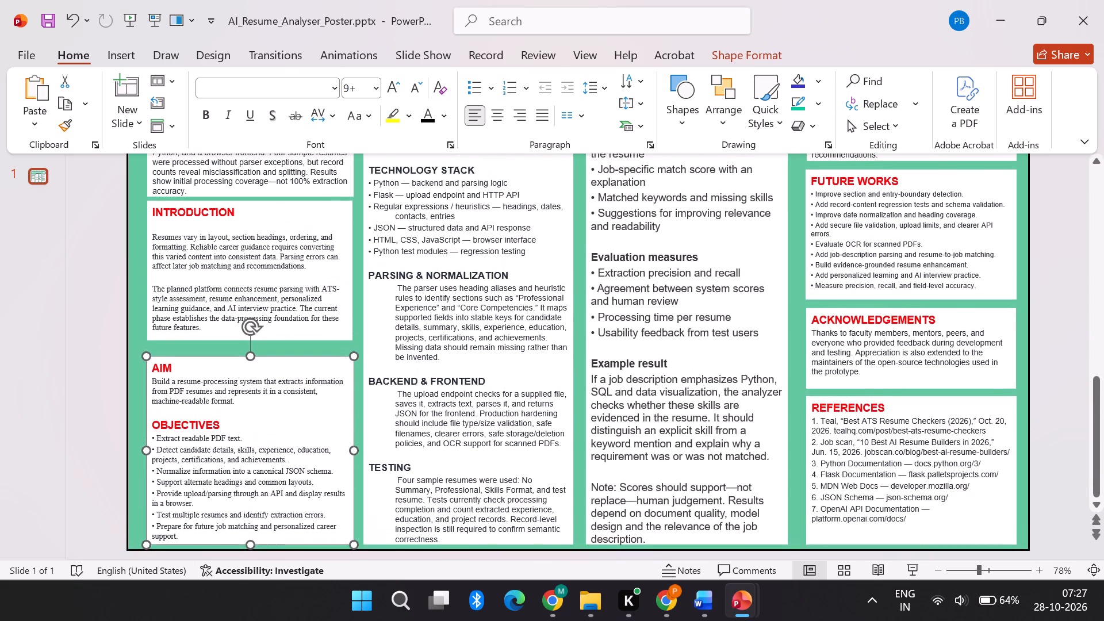
Move the INTRODUCTION box down slightly to even out its gaps to the ABSTRACT and AIM boxes.
{"action": "scroll", "coordinate": [218, 503], "scroll_direction": "up", "scroll_amount": 2}
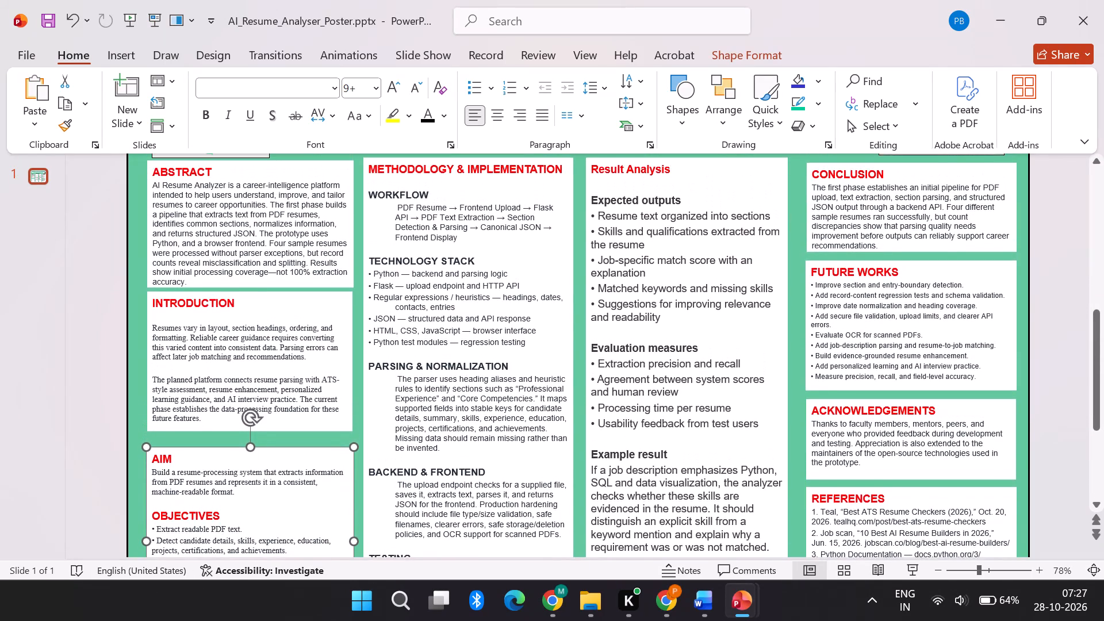
{"action": "scroll", "coordinate": [218, 503], "scroll_direction": "up", "scroll_amount": 1}
{"action": "left_click", "coordinate": [255, 294]}
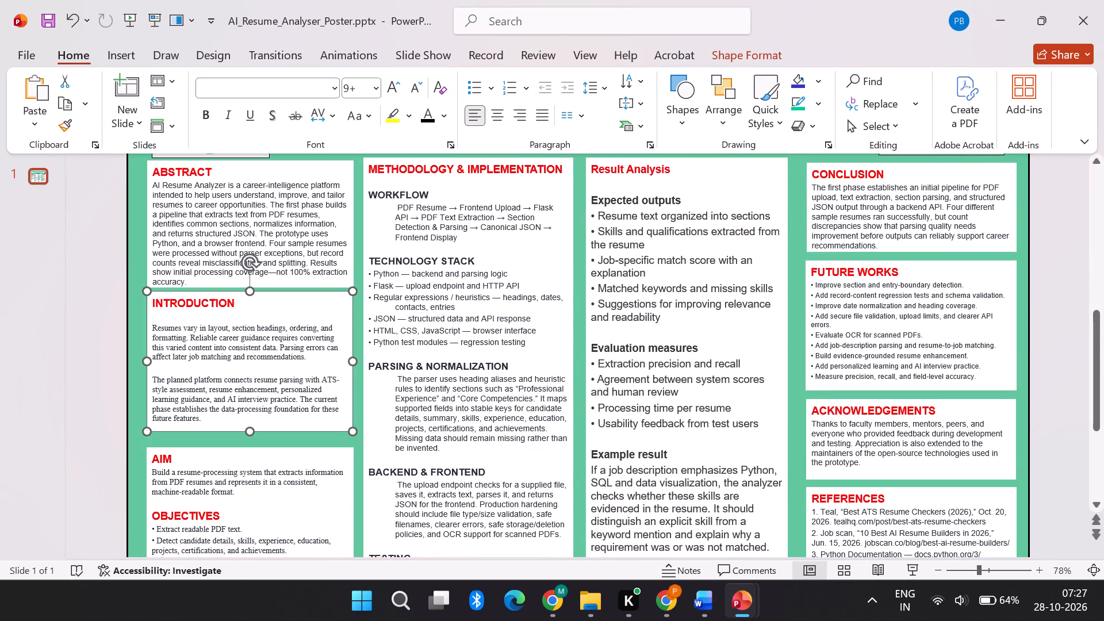
{"action": "left_click", "coordinate": [255, 294]}
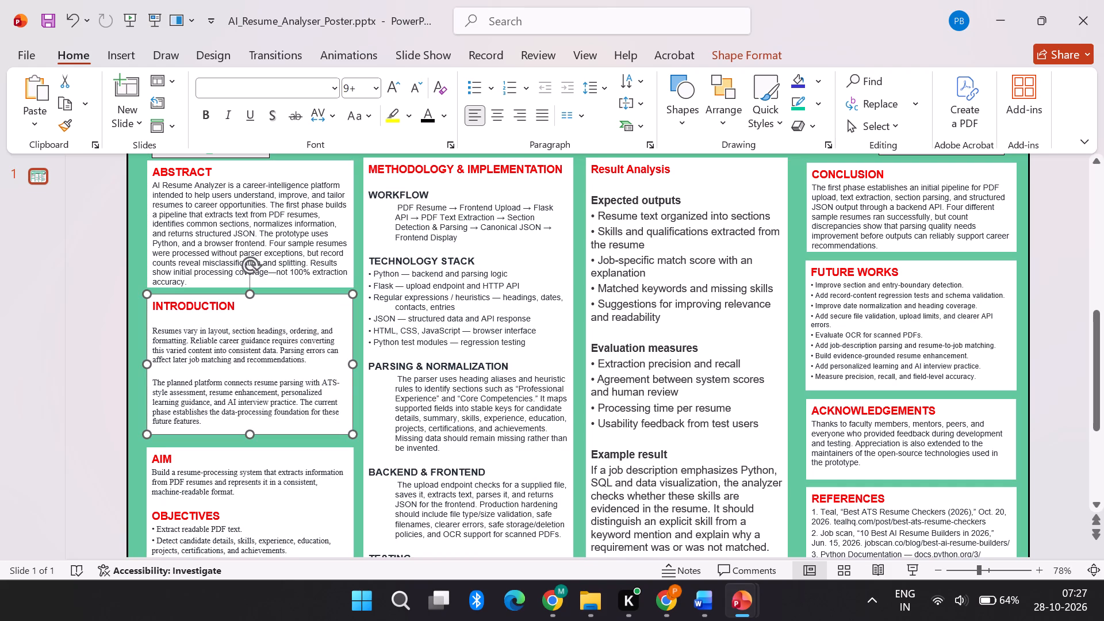
{"action": "left_click", "coordinate": [272, 298]}
Set all text in the INTRODUCTION box to the Arial font.
{"action": "left_click", "coordinate": [306, 477]}
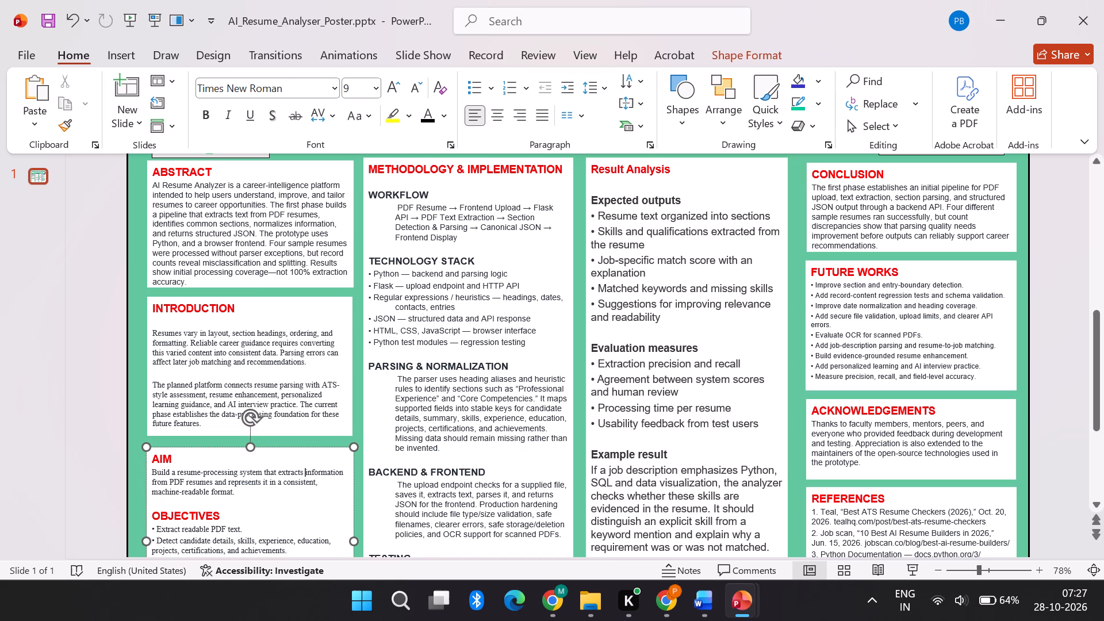
{"action": "left_click", "coordinate": [251, 350]}
{"action": "key", "text": "ctrl+a"}
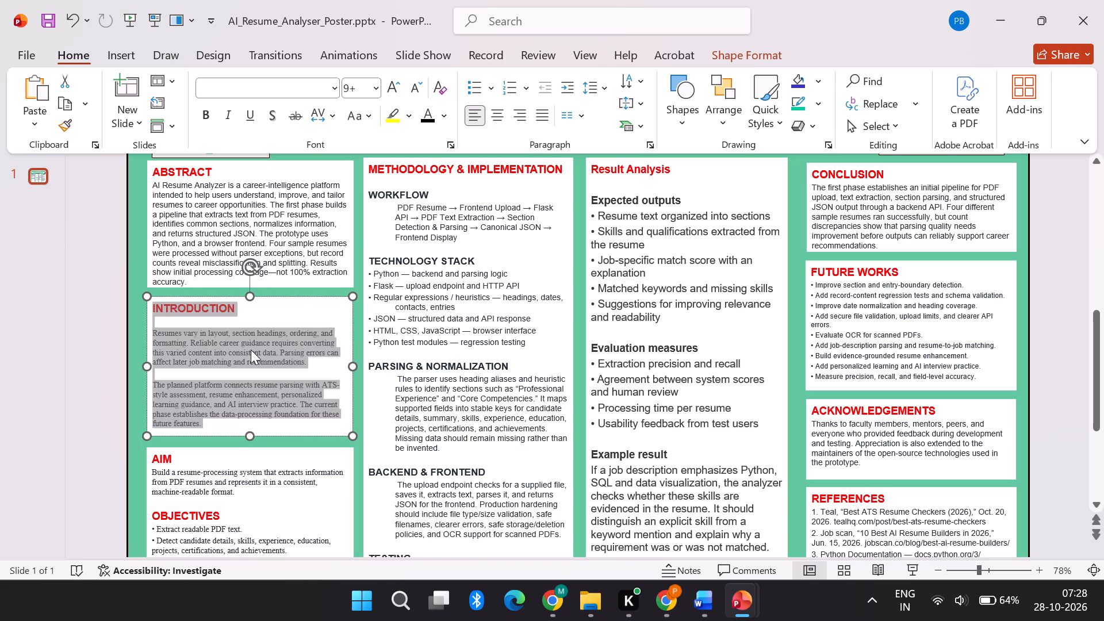
{"action": "left_click", "coordinate": [285, 85]}
{"action": "type", "text": "ar"}
{"action": "key", "text": "Right"}
{"action": "key", "text": "Return"}
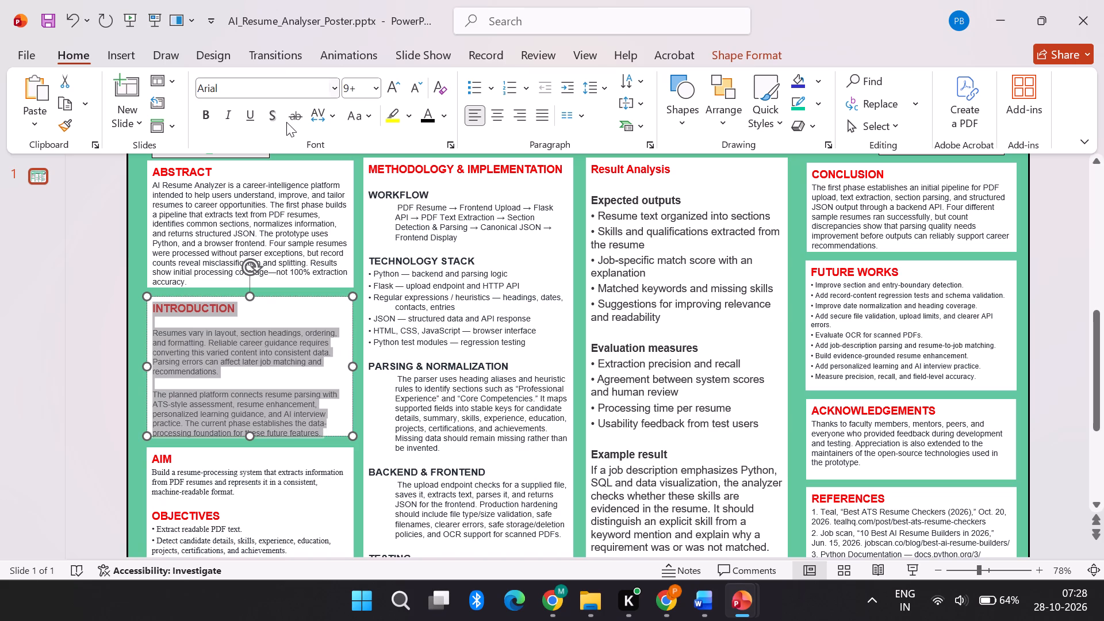
Delete the blank line between the two INTRODUCTION body paragraphs.
{"action": "left_click", "coordinate": [220, 380]}
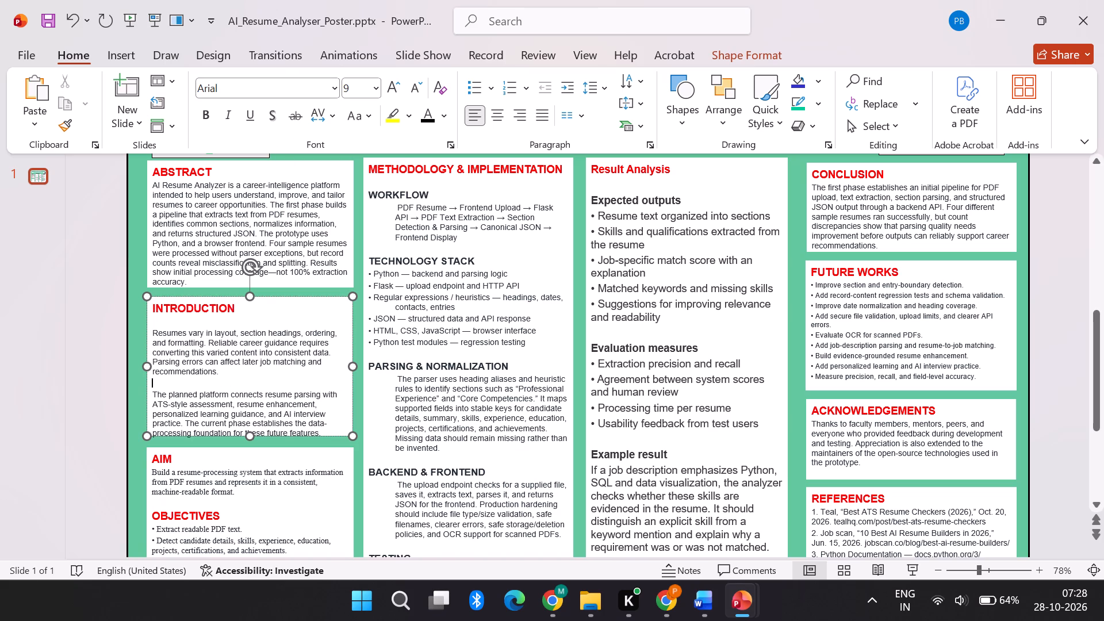
{"action": "key", "text": "BackSpace"}
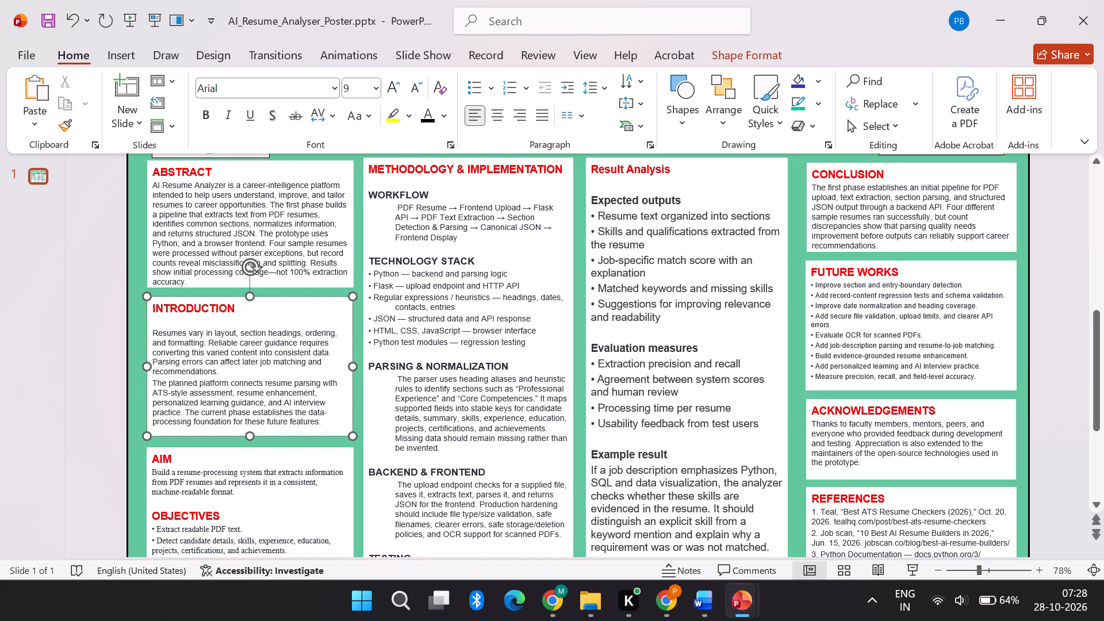
Set the font size of both INTRODUCTION body paragraphs to 9.3.
{"action": "left_click_drag", "start_coordinate": [322, 423], "coordinate": [147, 333]}
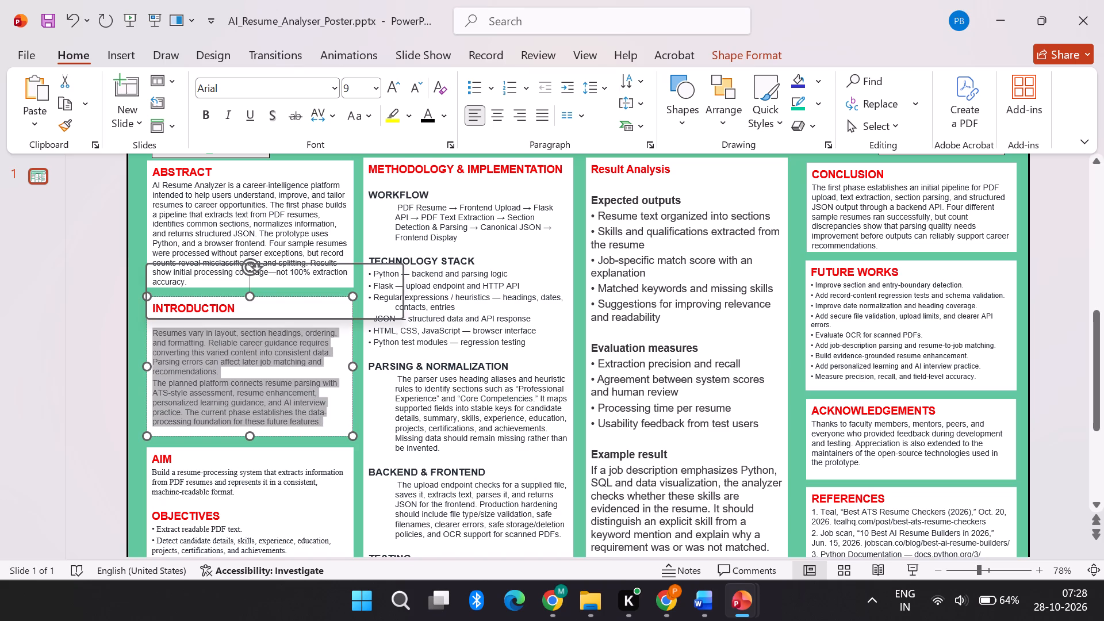
{"action": "left_click", "coordinate": [394, 84]}
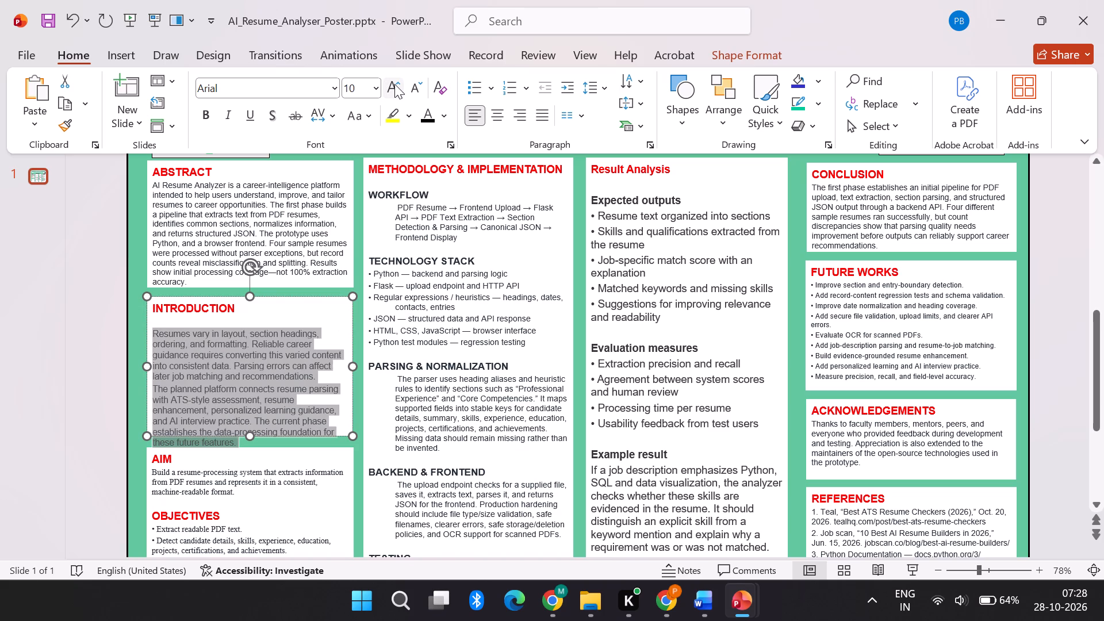
{"action": "left_click", "coordinate": [410, 86]}
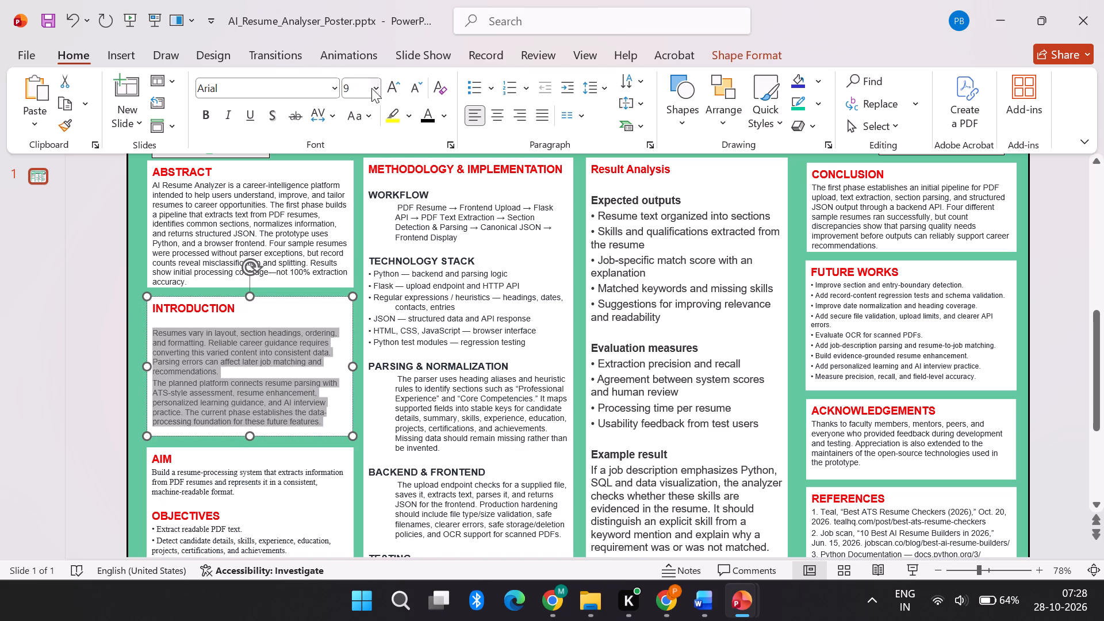
{"action": "left_click", "coordinate": [354, 85]}
{"action": "key", "text": "Right"}
{"action": "type", "text": ".3"}
{"action": "key", "text": "Return"}
{"action": "left_click", "coordinate": [195, 373]}
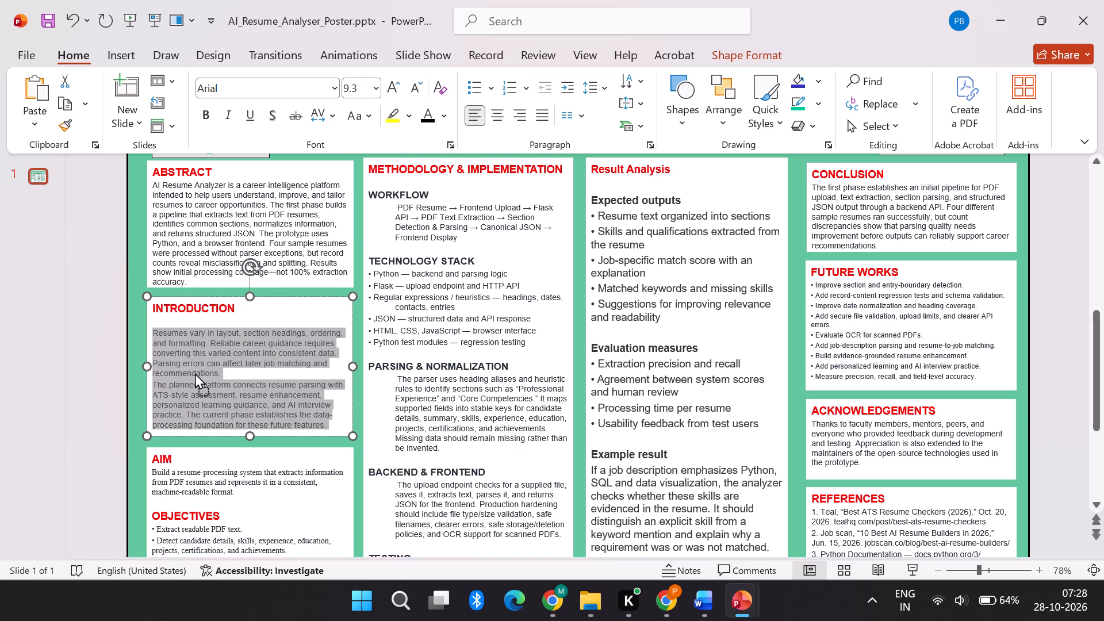
Delete the blank line between the INTRODUCTION heading and its body text.
{"action": "left_click", "coordinate": [175, 323]}
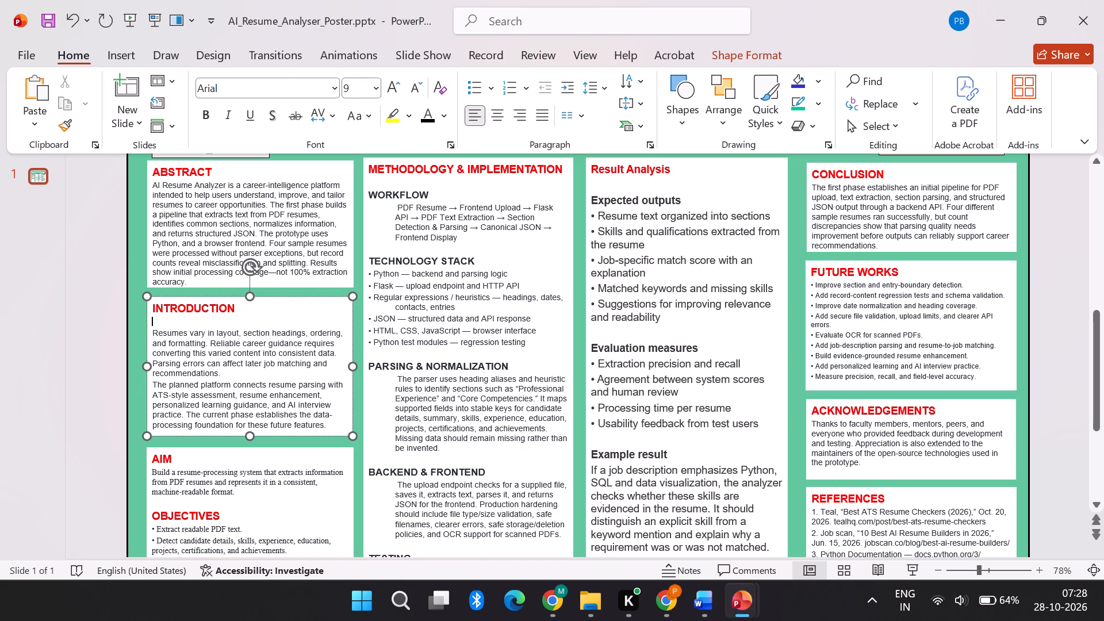
{"action": "key", "text": "BackSpace"}
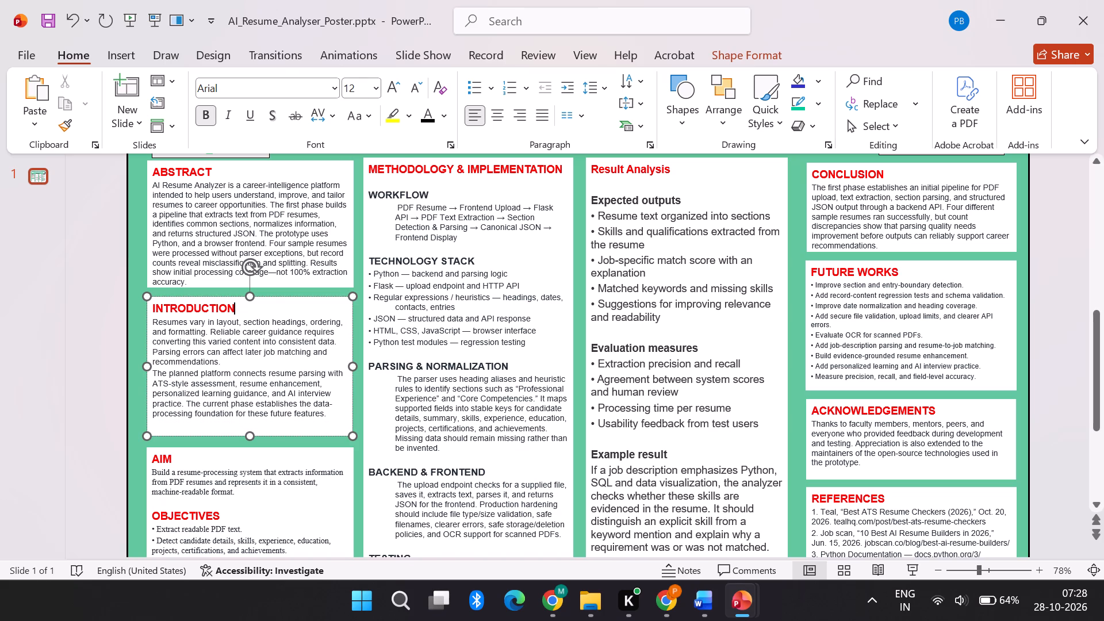
Set all text in the AIM and OBJECTIVES box to the Arial font.
{"action": "scroll", "coordinate": [207, 512], "scroll_direction": "down", "scroll_amount": 1}
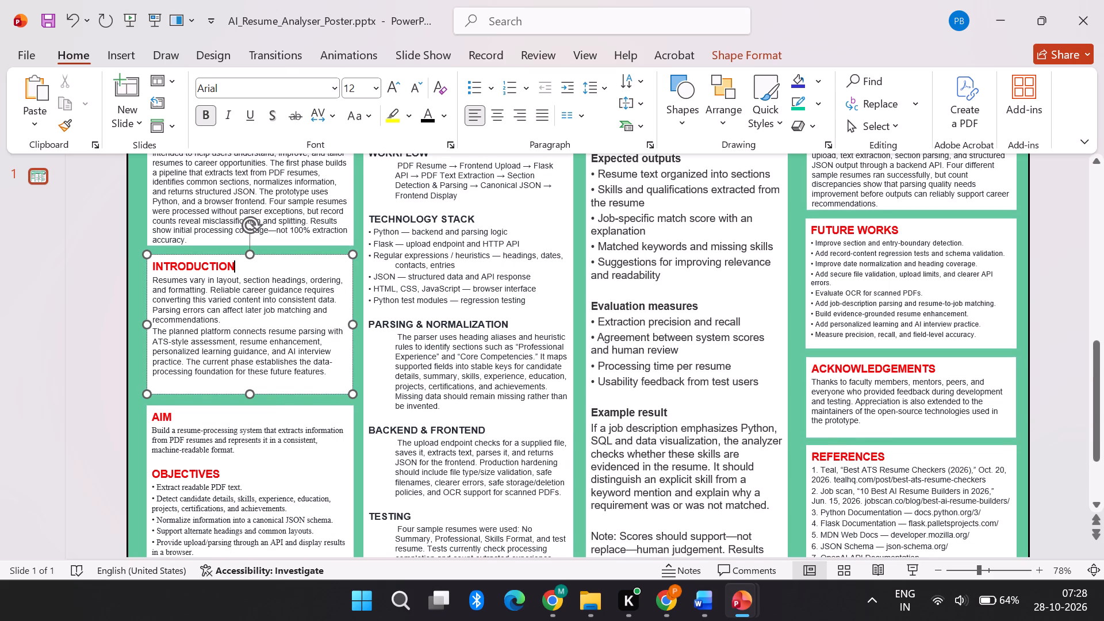
{"action": "left_click", "coordinate": [241, 453]}
{"action": "key", "text": "ctrl+a"}
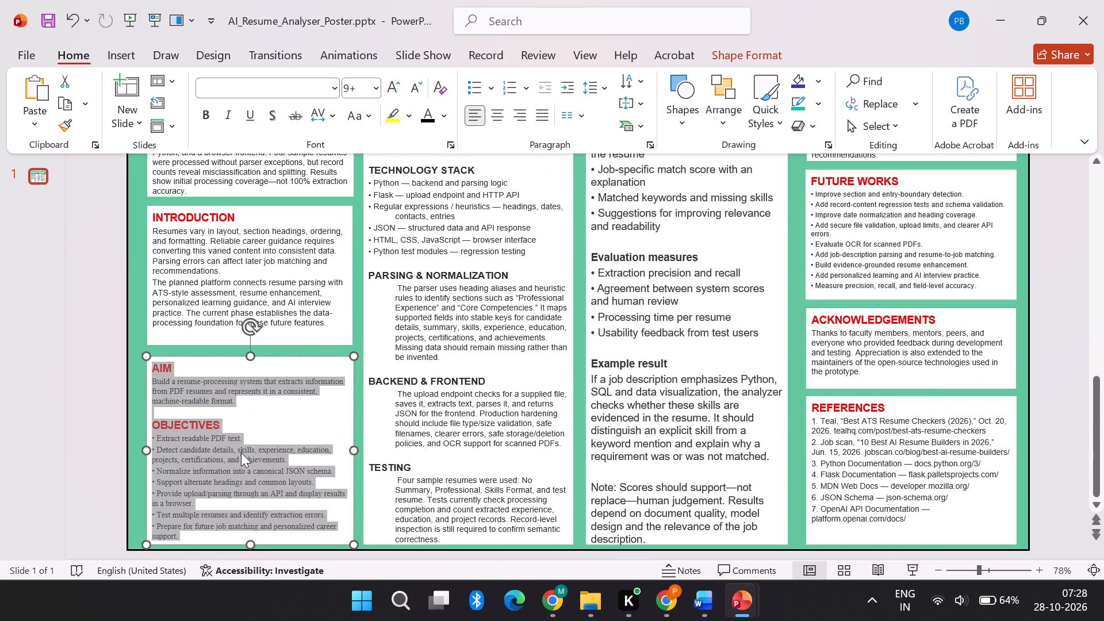
{"action": "left_click", "coordinate": [256, 89]}
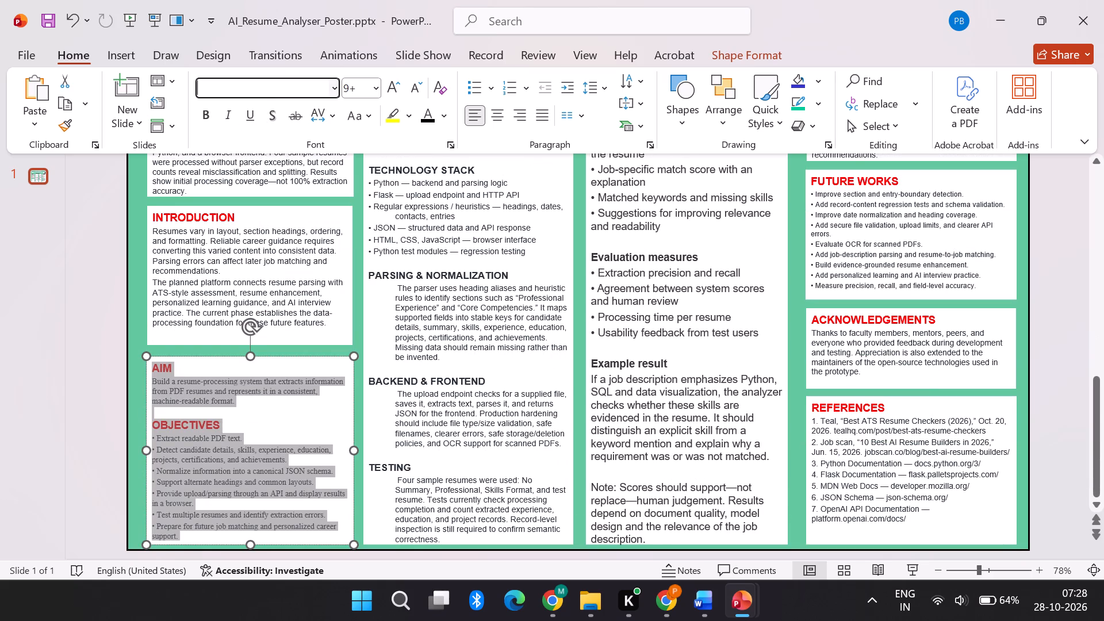
{"action": "type", "text": "ar"}
{"action": "key", "text": "Right"}
{"action": "key", "text": "Return"}
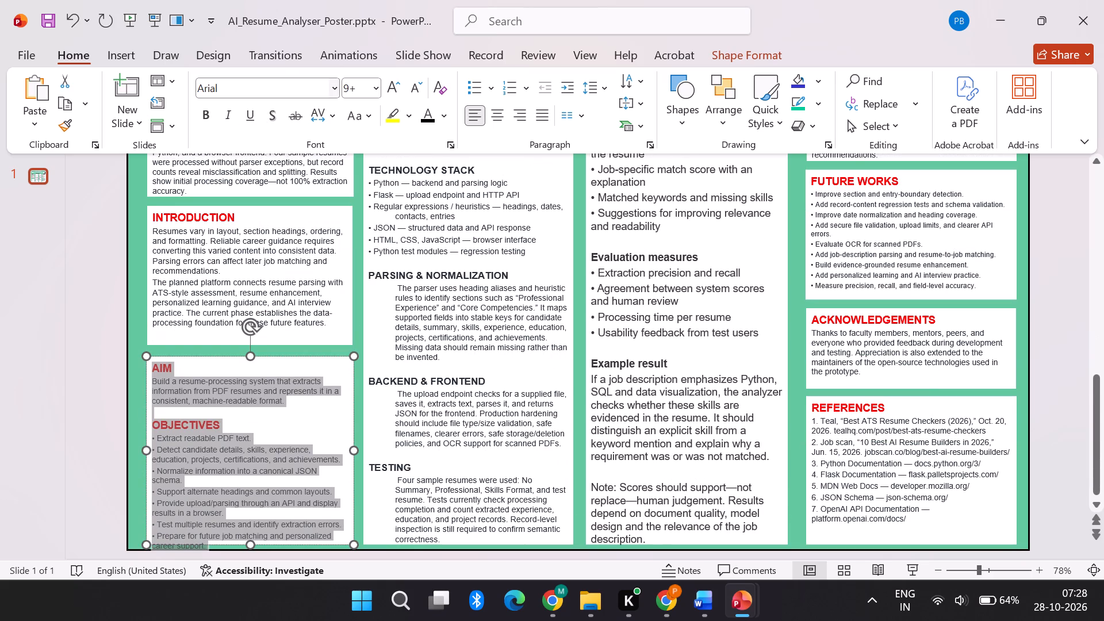
{"action": "left_click", "coordinate": [252, 348]}
{"action": "left_click", "coordinate": [265, 396]}
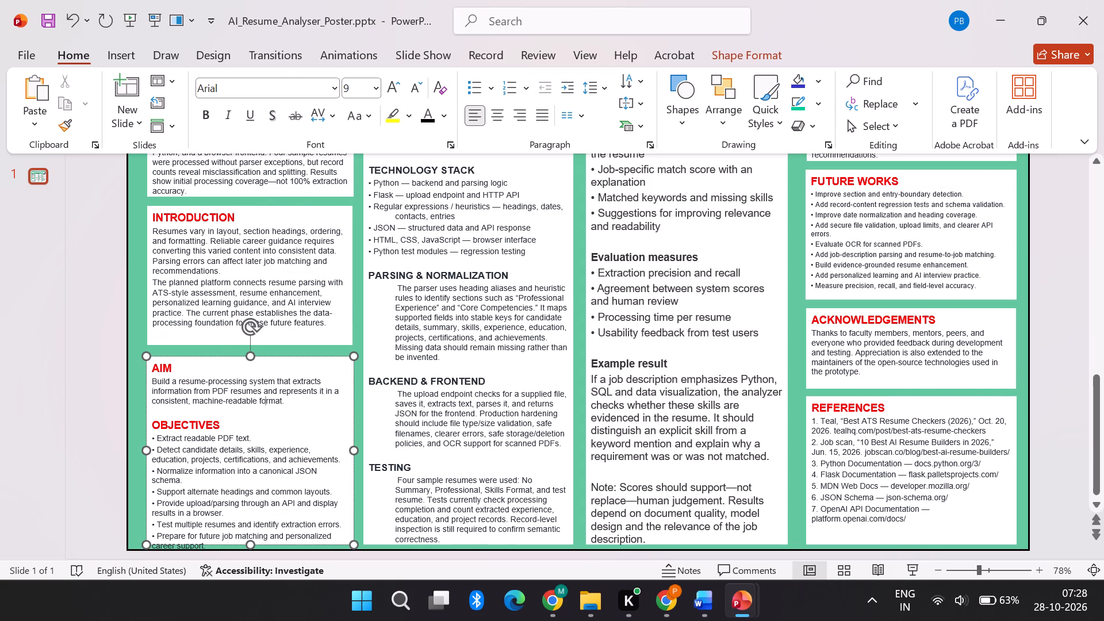
Select the words "resumes and identify extraction errors" in the OBJECTIVES list.
{"action": "scroll", "coordinate": [258, 405], "scroll_direction": "down", "scroll_amount": 1}
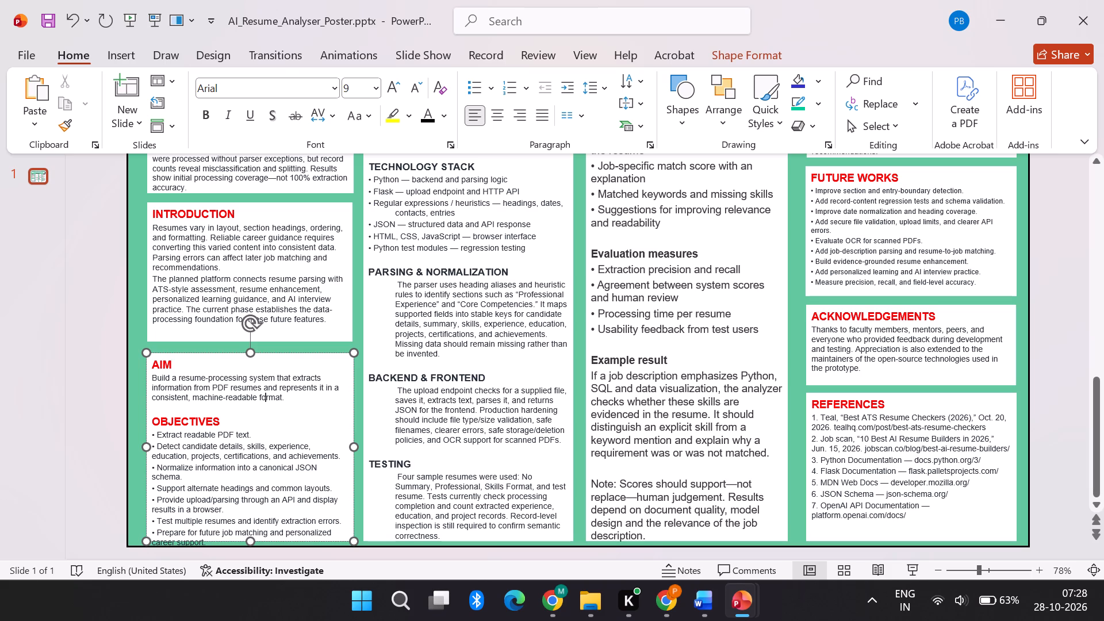
{"action": "scroll", "coordinate": [228, 508], "scroll_direction": "down", "scroll_amount": 1}
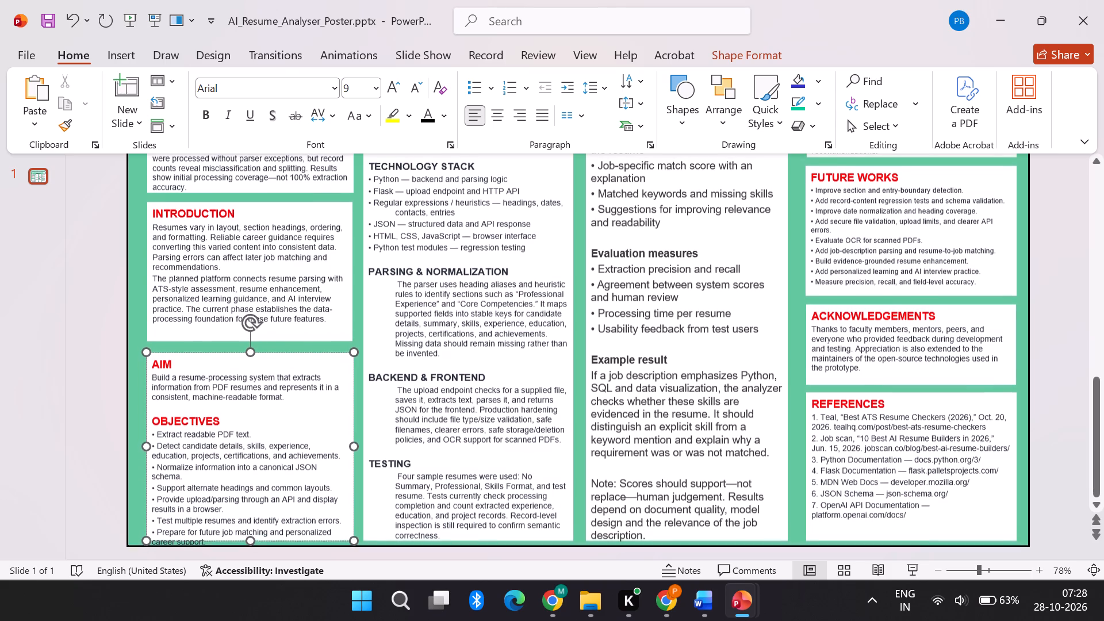
{"action": "left_click_drag", "start_coordinate": [340, 522], "coordinate": [212, 521]}
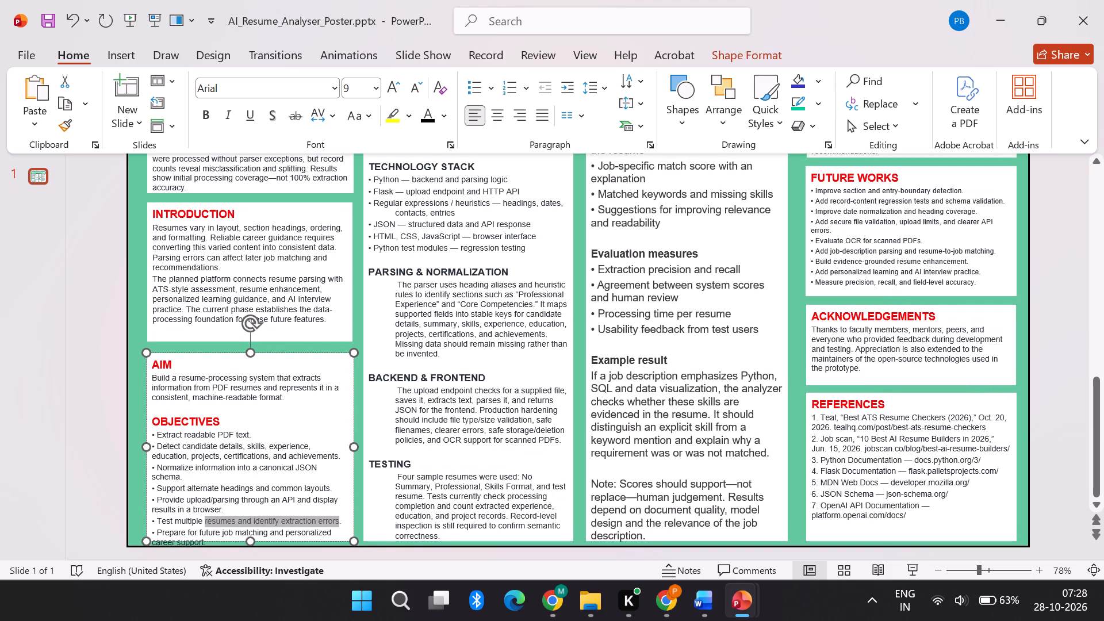
Delete the bullet "Test multiple resumes and identify extraction errors." from the OBJECTIVES list, including its empty line.
{"action": "left_click_drag", "start_coordinate": [212, 521], "coordinate": [149, 520]}
{"action": "key", "text": "BackSpace"}
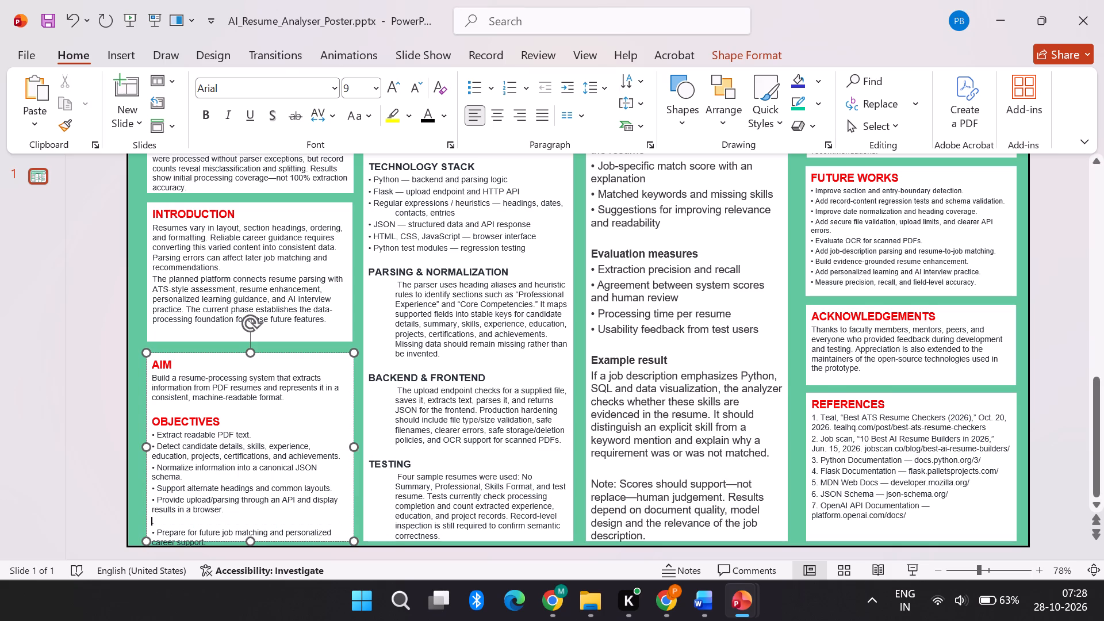
{"action": "key", "text": "BackSpace"}
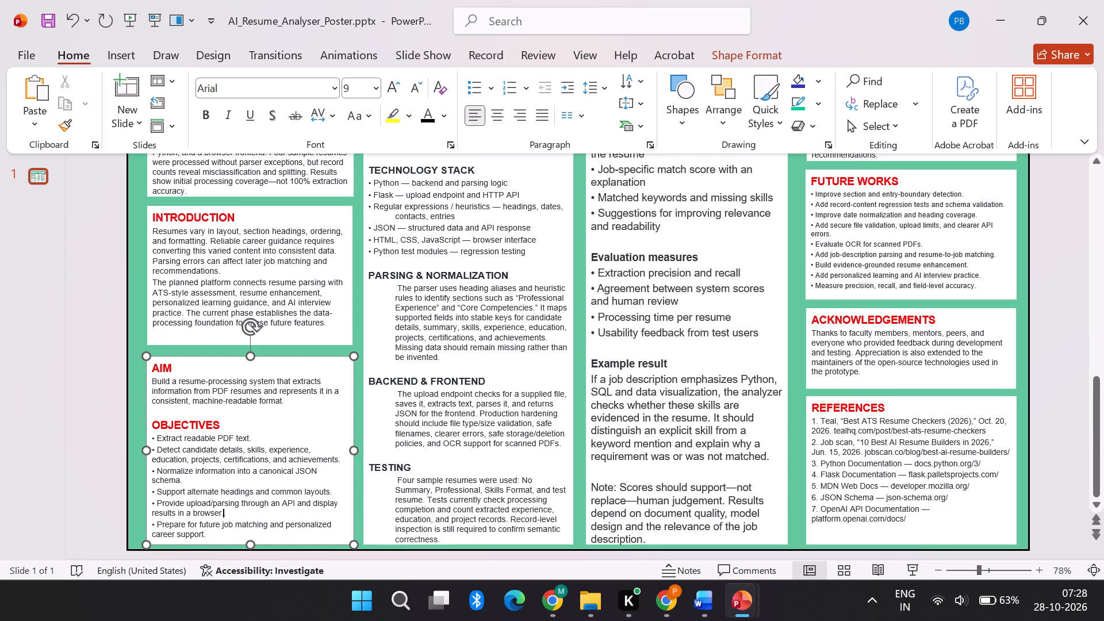
Insert a blank line above "Guide Name:" in the guide box at the top of the poster.
{"action": "scroll", "coordinate": [470, 319], "scroll_direction": "down", "scroll_amount": 1}
{"action": "scroll", "coordinate": [470, 319], "scroll_direction": "up", "scroll_amount": 1}
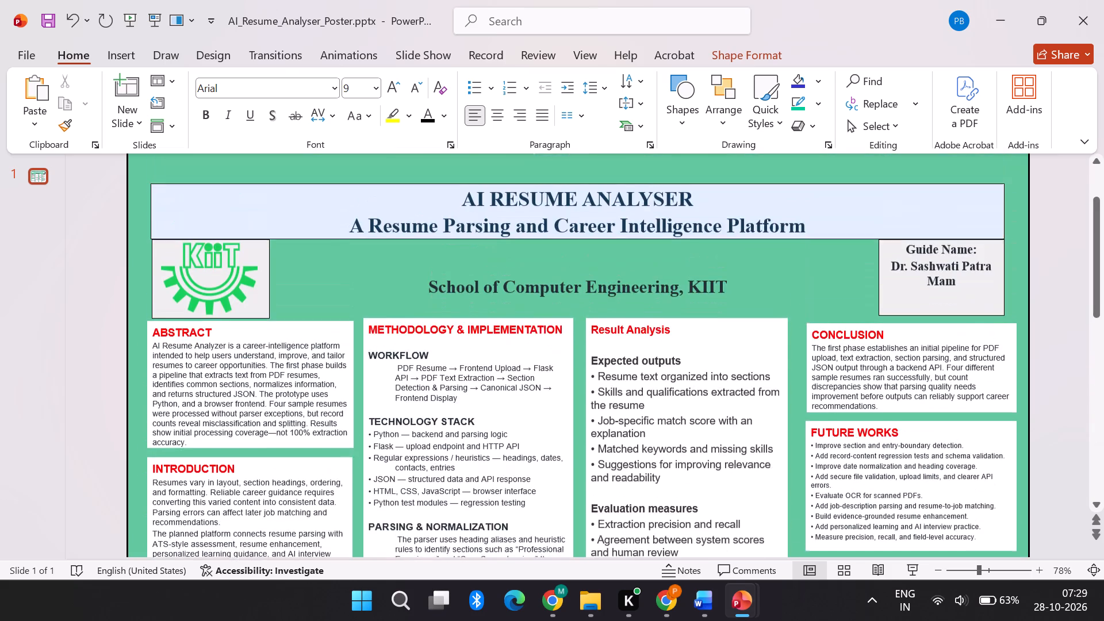
{"action": "scroll", "coordinate": [470, 319], "scroll_direction": "up", "scroll_amount": 2}
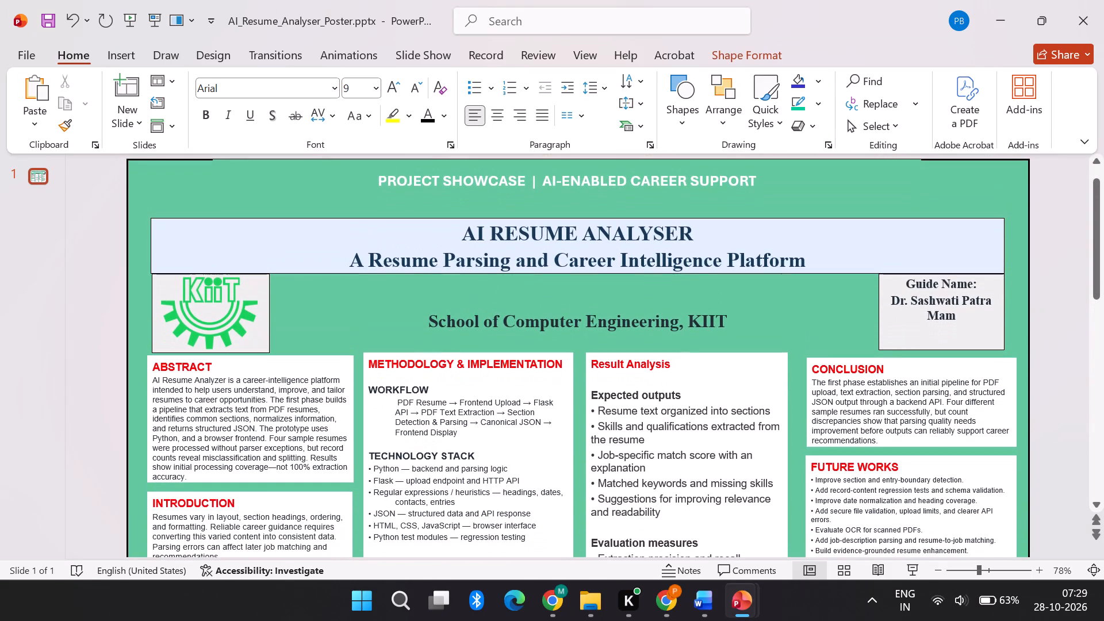
{"action": "double_click", "coordinate": [937, 293]}
{"action": "left_click", "coordinate": [938, 324]}
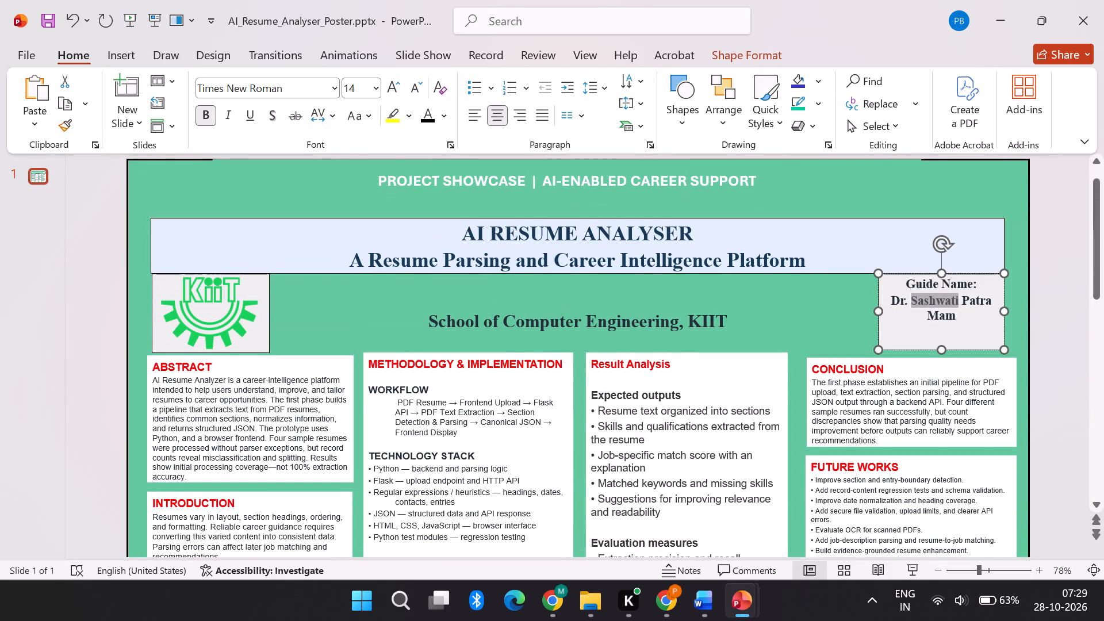
{"action": "left_click", "coordinate": [906, 278]}
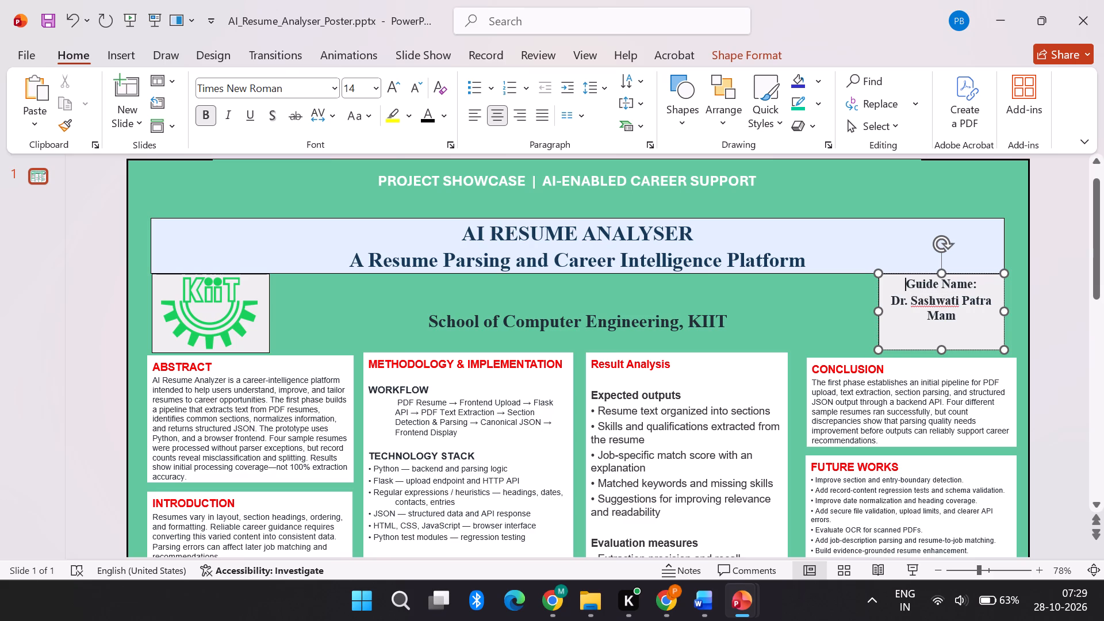
{"action": "key", "text": "Return"}
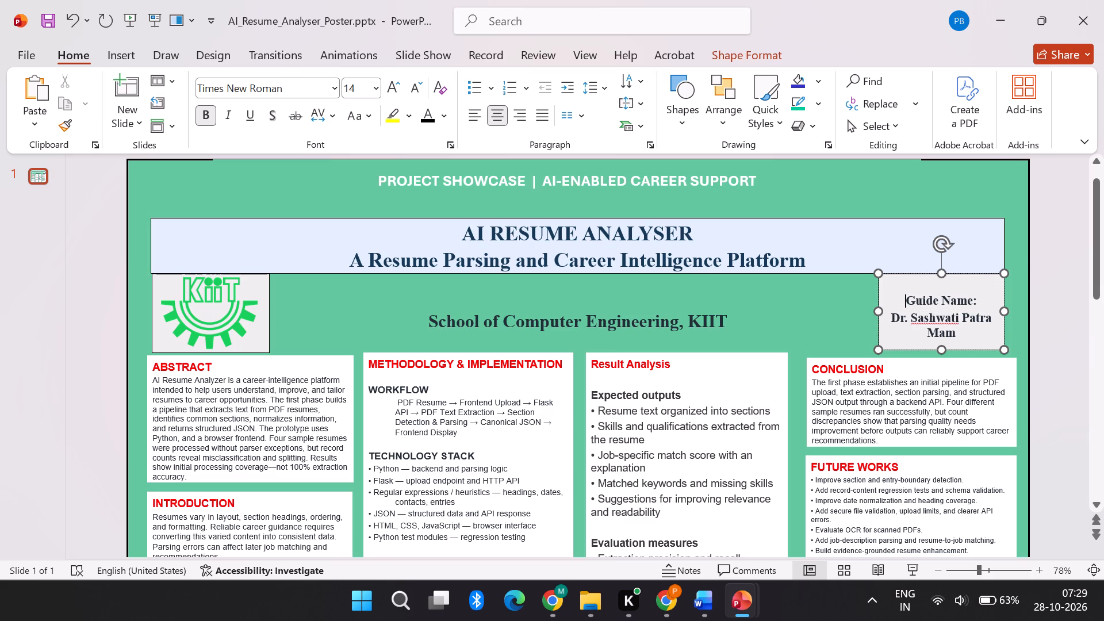
Select the guide's underlined first name in the Guide Name box and bring up its correction options.
{"action": "left_click", "coordinate": [962, 331]}
{"action": "double_click", "coordinate": [941, 315]}
{"action": "right_click", "coordinate": [941, 315]}
{"action": "left_click", "coordinate": [973, 319]}
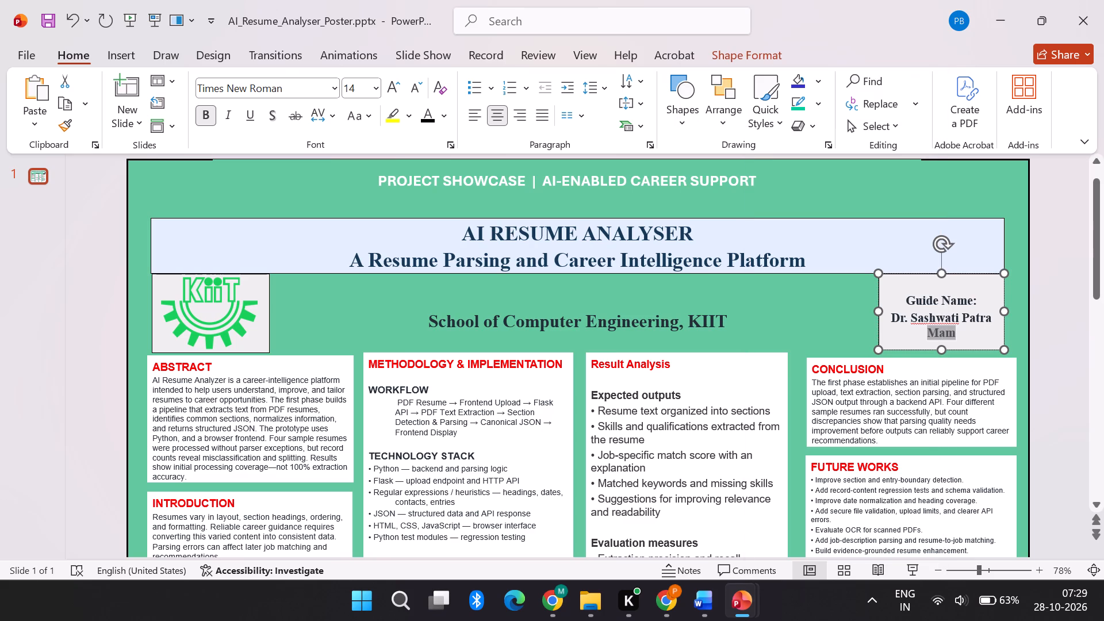
{"action": "double_click", "coordinate": [940, 308]}
{"action": "right_click", "coordinate": [940, 308]}
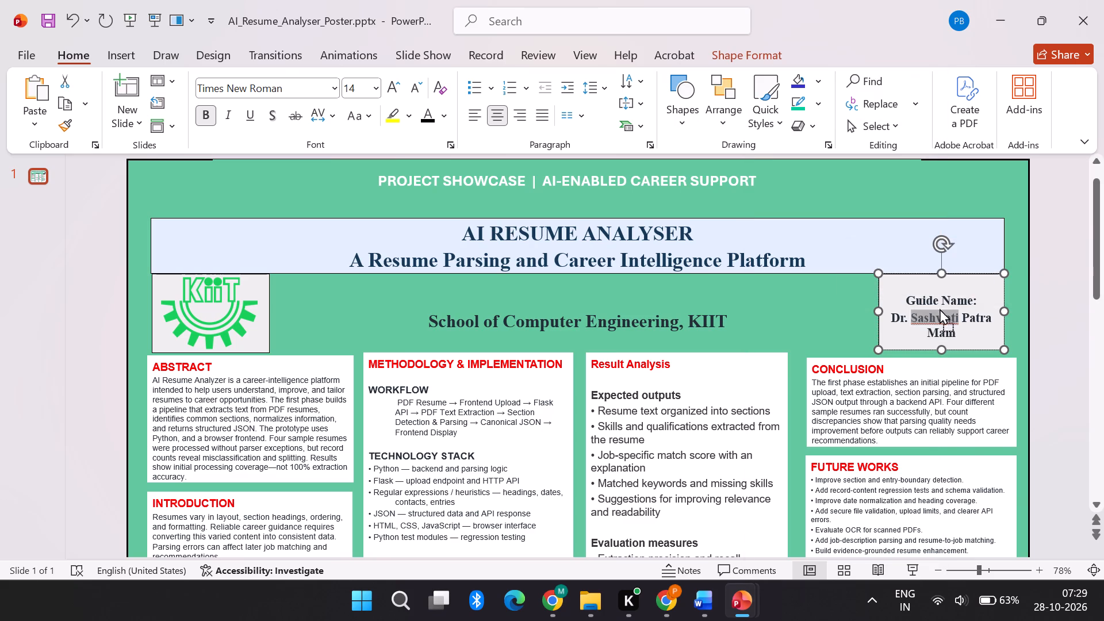
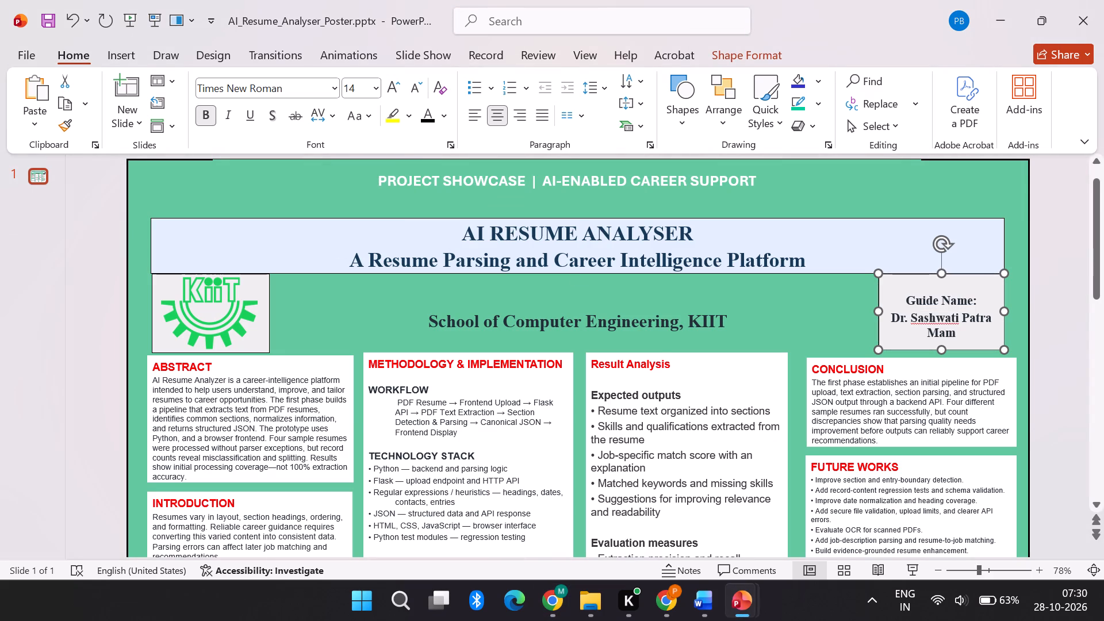
Delete the guide's surname and the trailing word "Mam" from the Guide Name box, leaving the title and first name.
{"action": "left_click_drag", "start_coordinate": [891, 316], "coordinate": [959, 336]}
{"action": "left_click", "coordinate": [959, 336]}
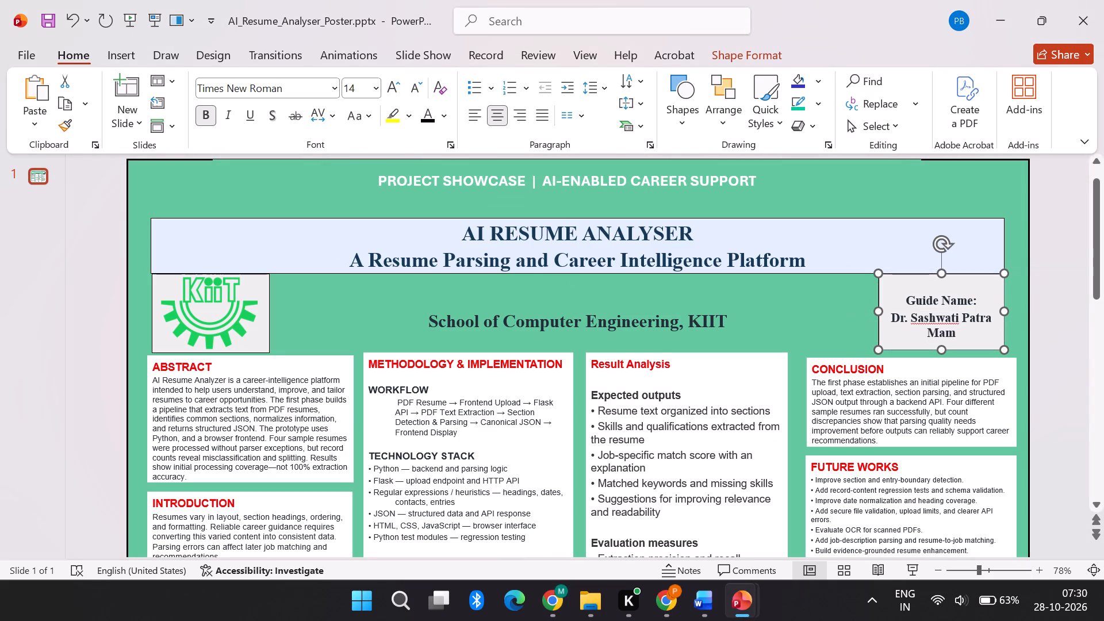
{"action": "double_click", "coordinate": [958, 327]}
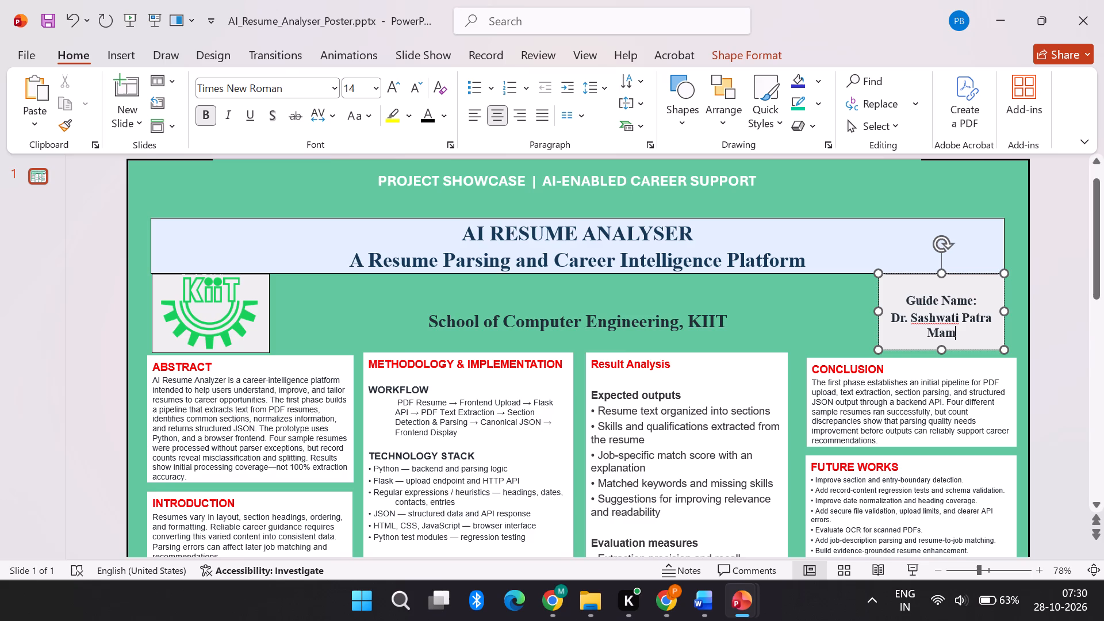
{"action": "key", "text": "BackSpace"}
{"action": "key", "text": "BackSpace"}
{"action": "key", "text": "BackSpace"}
{"action": "key", "text": "BackSpace"}
{"action": "key", "text": "BackSpace"}
{"action": "key", "text": "BackSpace"}
{"action": "key", "text": "BackSpace"}
{"action": "key", "text": "BackSpace"}
{"action": "key", "text": "BackSpace"}
{"action": "key", "text": "BackSpace"}
{"action": "key", "text": "BackSpace"}
{"action": "key", "text": "BackSpace"}
{"action": "key", "text": "BackSpace"}
{"action": "key", "text": "BackSpace"}
{"action": "key", "text": "BackSpace"}
{"action": "key", "text": "BackSpace"}
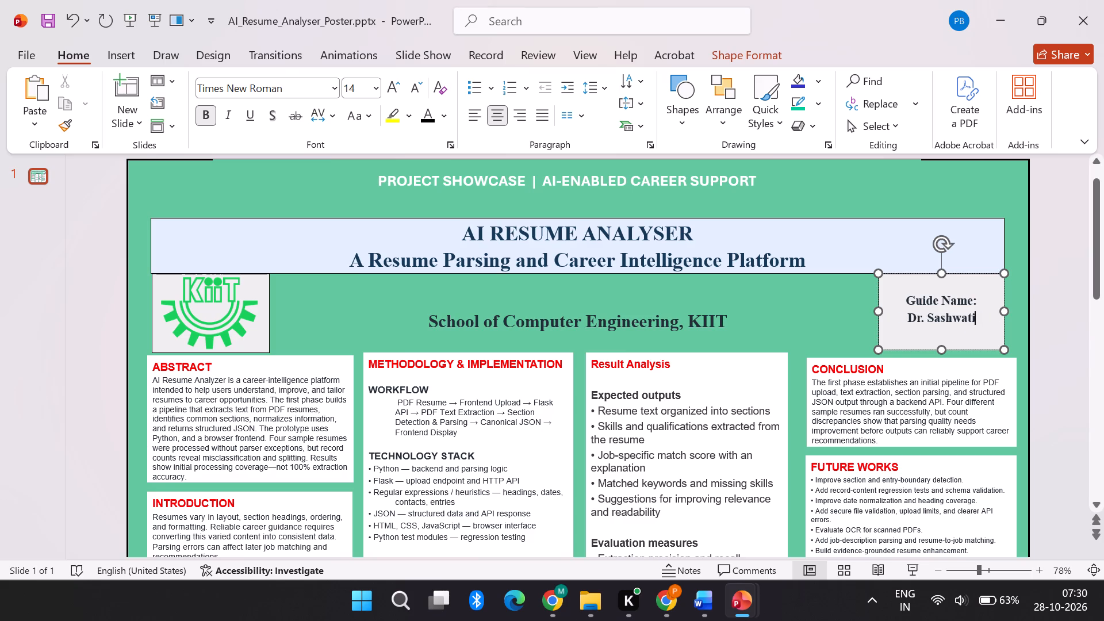
Delete the guide's name from the line below "Guide Name:" in the poster's header box.
{"action": "key", "text": "BackSpace"}
{"action": "key", "text": "BackSpace"}
{"action": "key", "text": "BackSpace"}
{"action": "key", "text": "BackSpace"}
{"action": "key", "text": "BackSpace"}
{"action": "key", "text": "BackSpace"}
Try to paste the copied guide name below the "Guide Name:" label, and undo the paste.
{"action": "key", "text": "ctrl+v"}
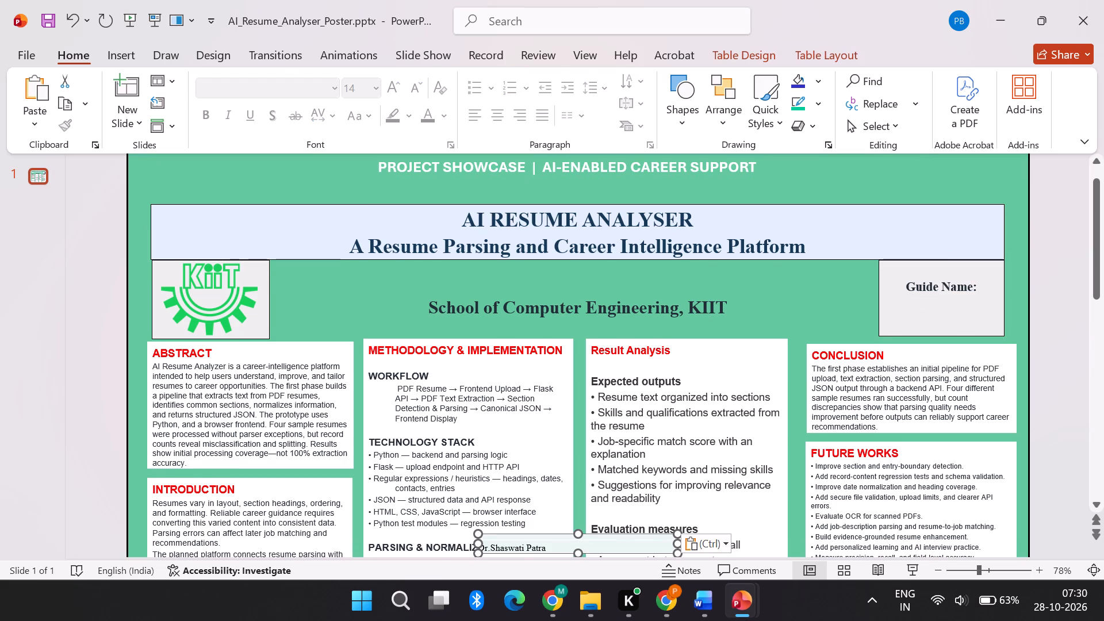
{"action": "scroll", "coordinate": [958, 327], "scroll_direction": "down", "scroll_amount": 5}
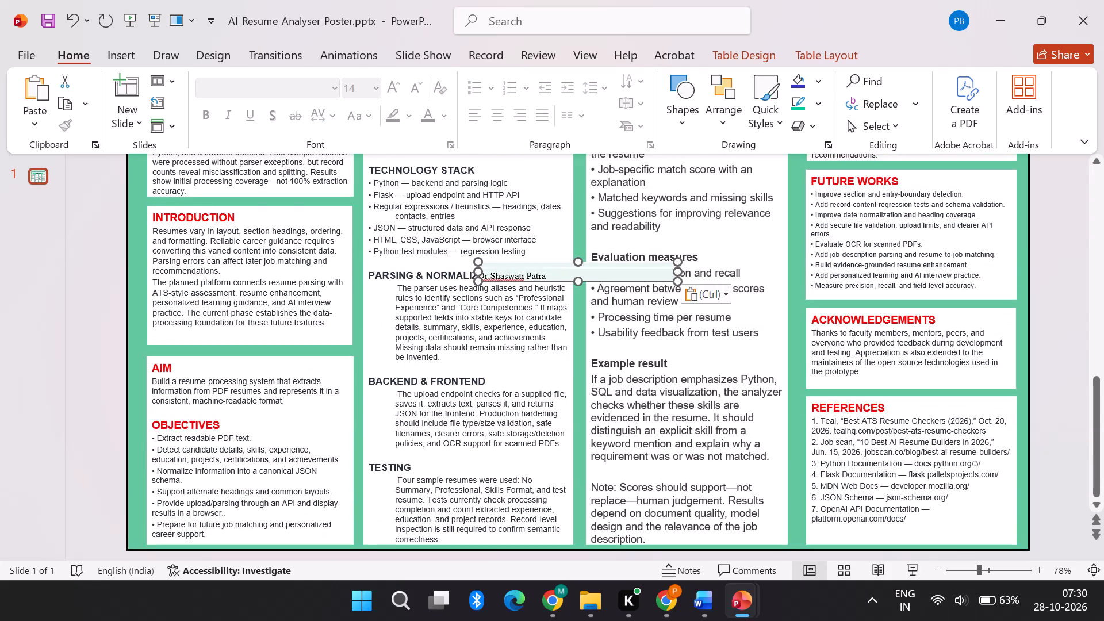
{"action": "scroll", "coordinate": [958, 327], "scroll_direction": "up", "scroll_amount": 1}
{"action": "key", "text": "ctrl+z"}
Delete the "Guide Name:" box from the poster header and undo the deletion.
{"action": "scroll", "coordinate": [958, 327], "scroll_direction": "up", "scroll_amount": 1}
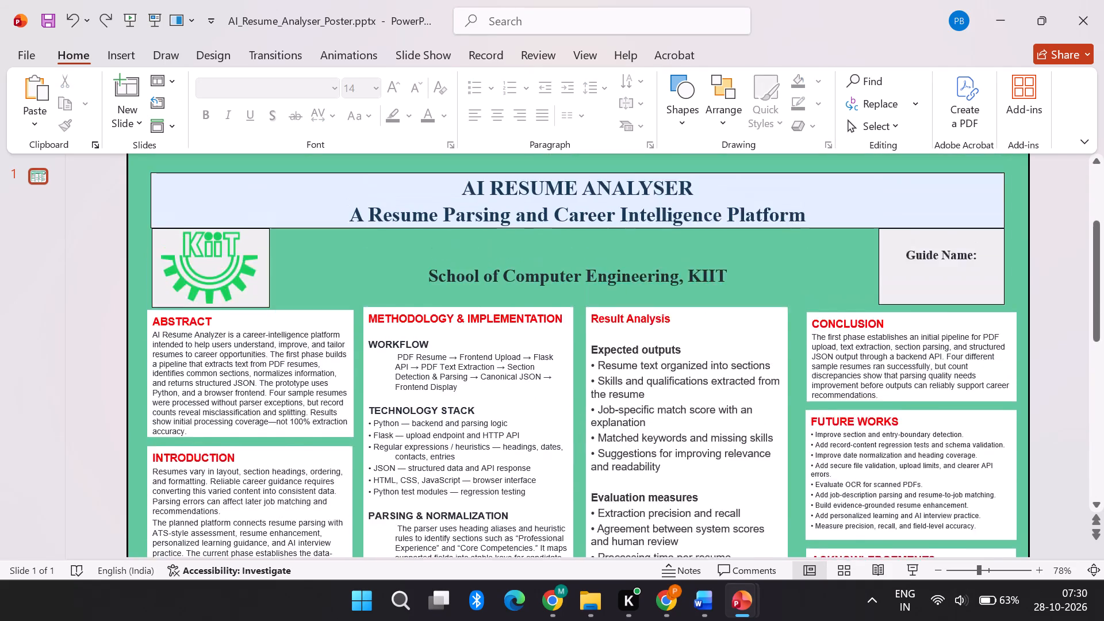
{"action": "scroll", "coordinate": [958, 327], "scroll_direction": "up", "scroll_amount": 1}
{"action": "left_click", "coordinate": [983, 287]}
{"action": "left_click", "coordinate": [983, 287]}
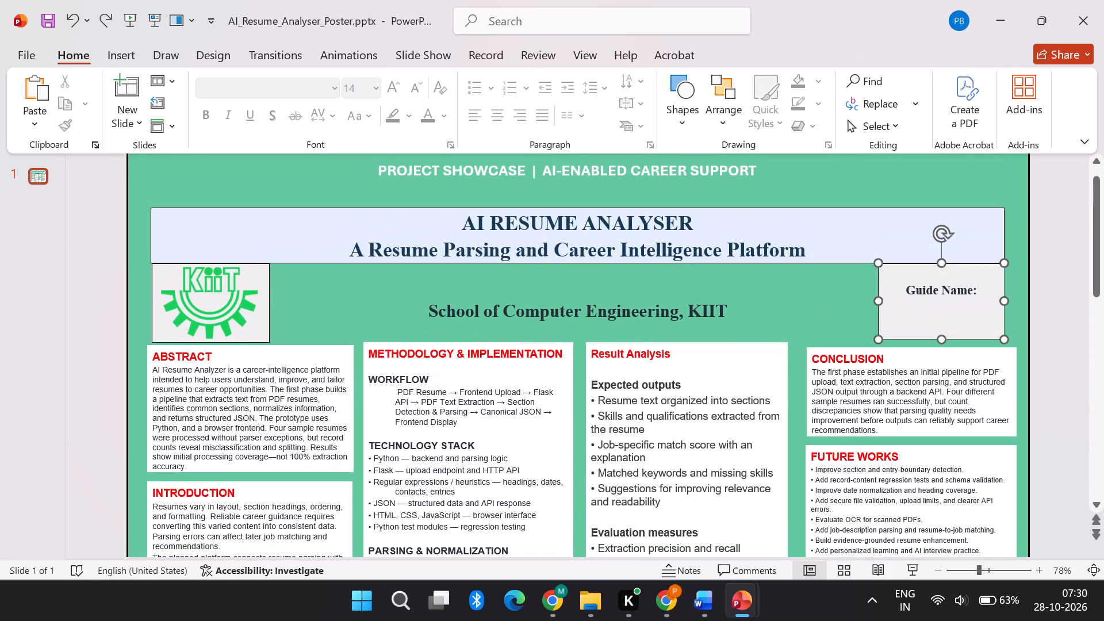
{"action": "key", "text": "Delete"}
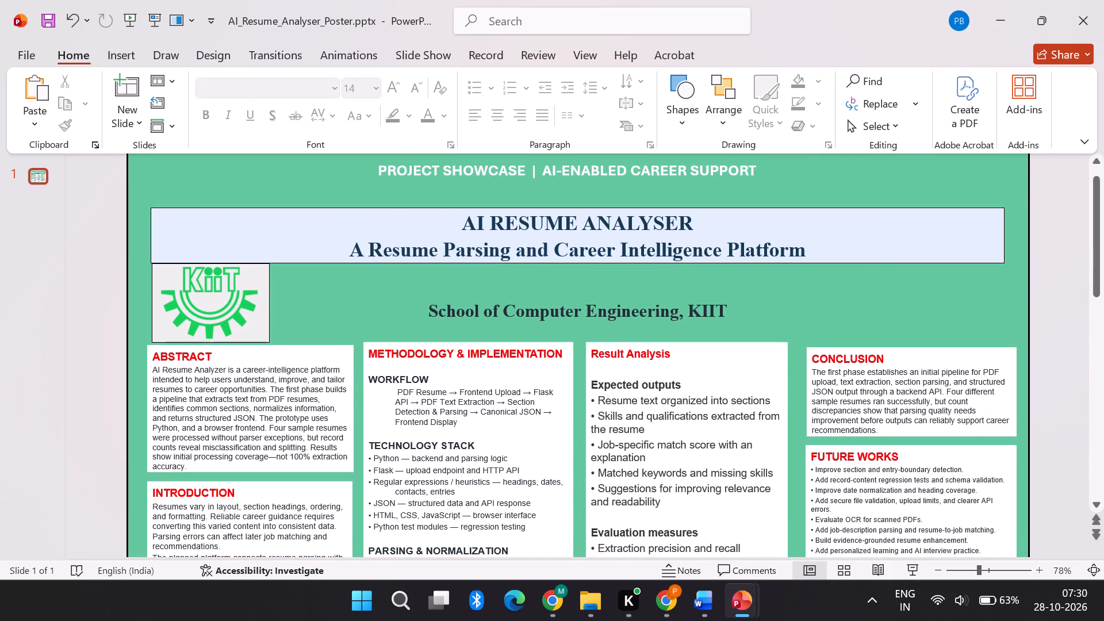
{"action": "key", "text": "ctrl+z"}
Add a space after "Guide Name:" in the header box.
{"action": "double_click", "coordinate": [959, 292]}
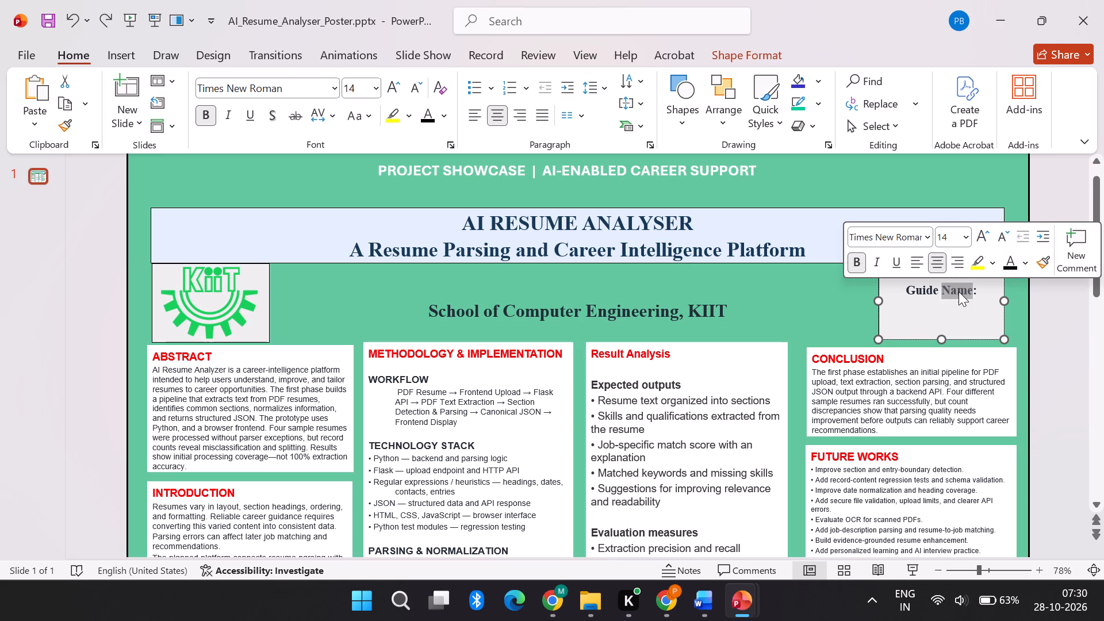
{"action": "left_click", "coordinate": [982, 291]}
{"action": "double_click", "coordinate": [982, 291]}
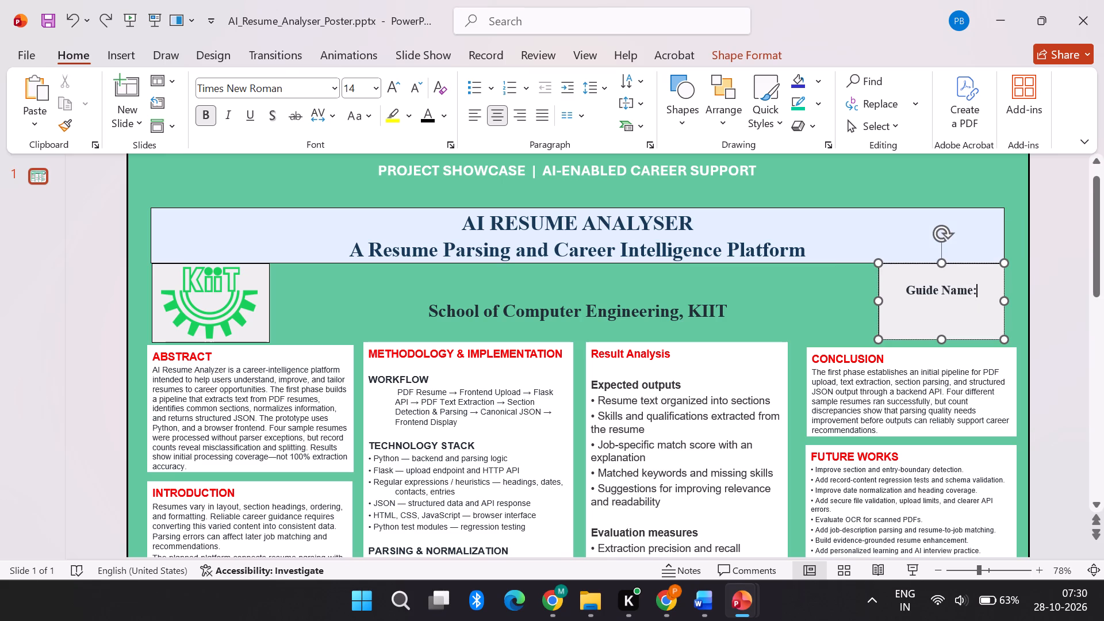
{"action": "key", "text": "space"}
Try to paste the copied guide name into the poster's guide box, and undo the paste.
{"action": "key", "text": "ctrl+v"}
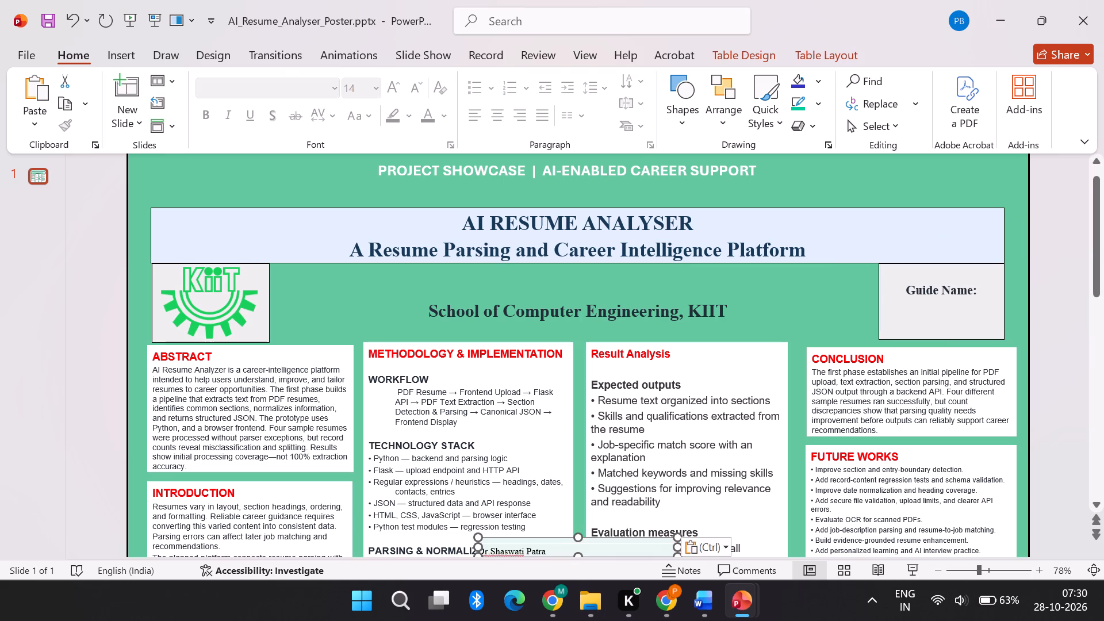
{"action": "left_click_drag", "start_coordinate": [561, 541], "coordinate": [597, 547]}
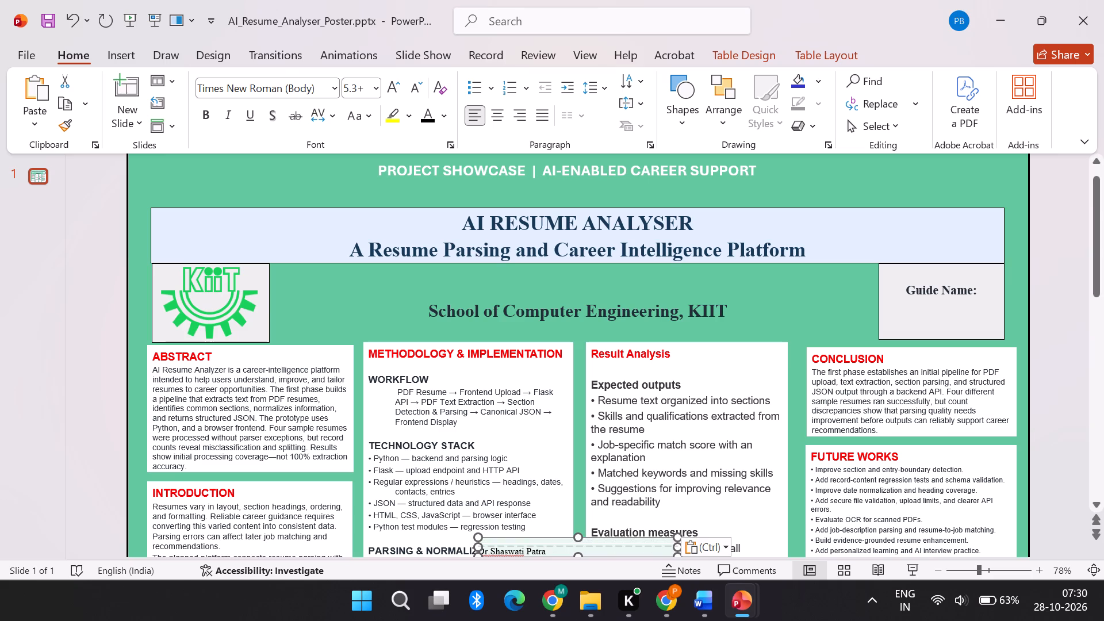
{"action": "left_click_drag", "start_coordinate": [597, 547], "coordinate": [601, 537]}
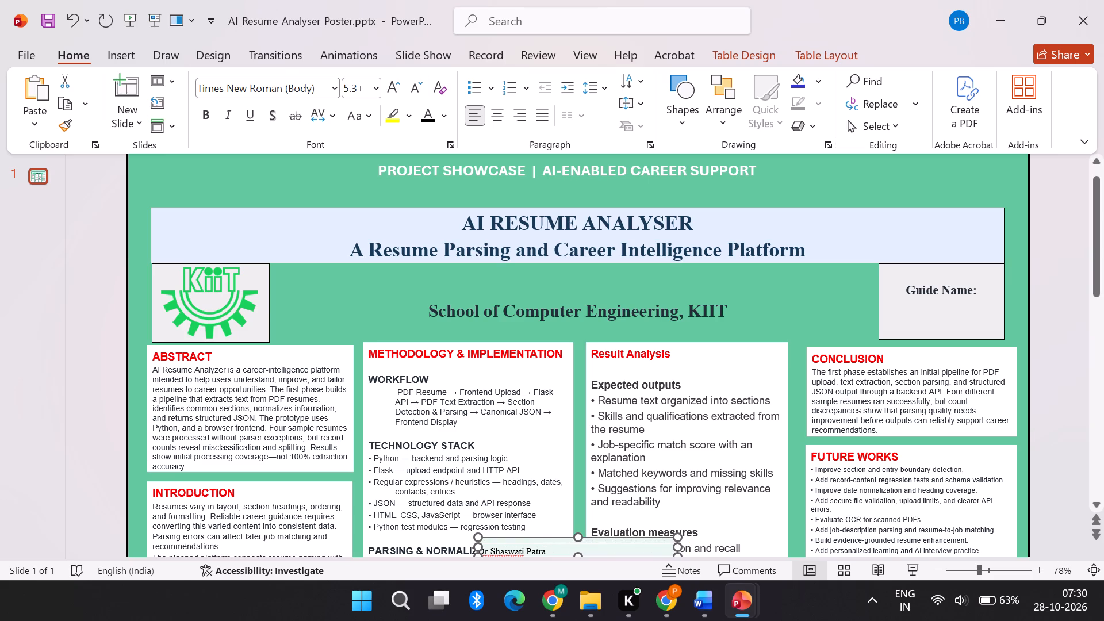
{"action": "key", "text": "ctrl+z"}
Undo the earlier edits in the header's guide box, back to before the guide's name was deleted.
{"action": "key", "text": "ctrl+z"}
{"action": "key", "text": "ctrl+z"}
{"action": "key", "text": "ctrl+z"}
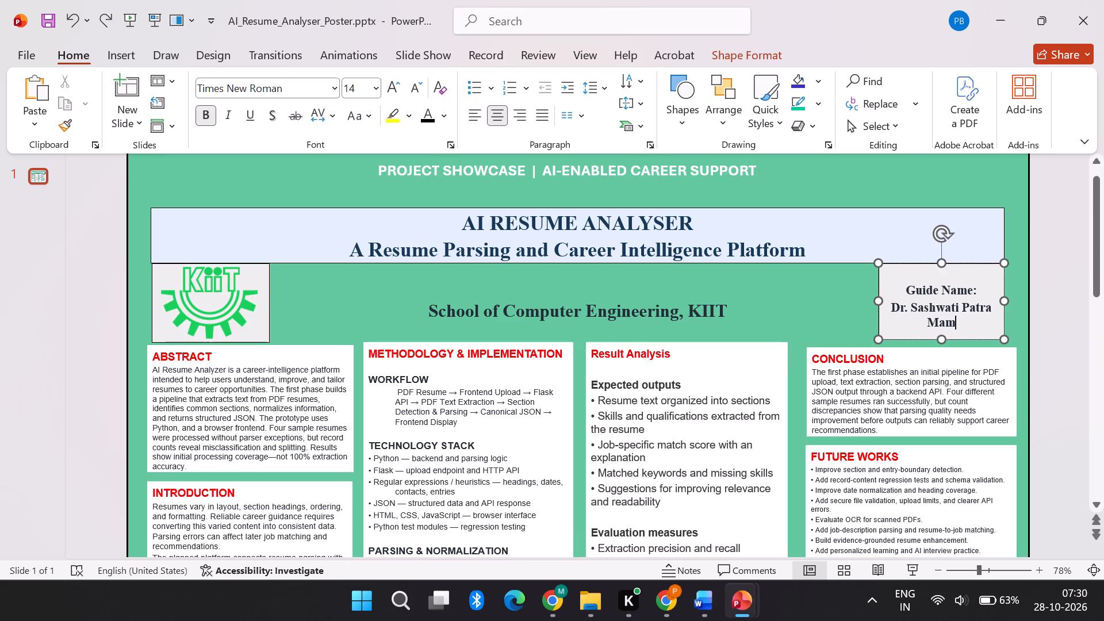
Nudge the guide name box slightly upward in the poster header.
{"action": "left_click", "coordinate": [794, 305]}
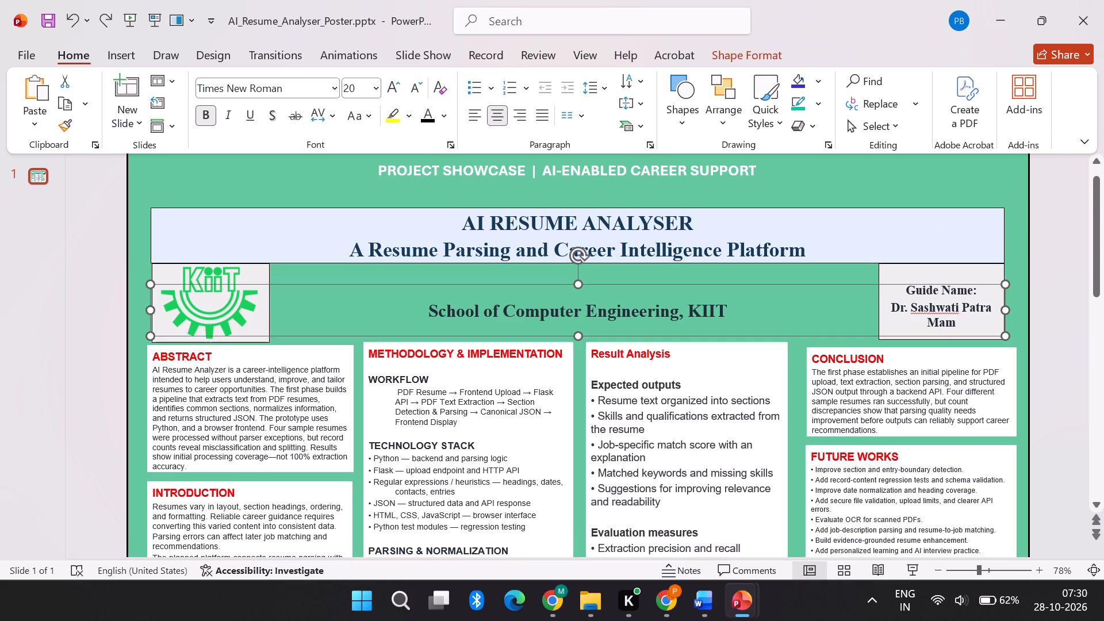
{"action": "left_click", "coordinate": [898, 264]}
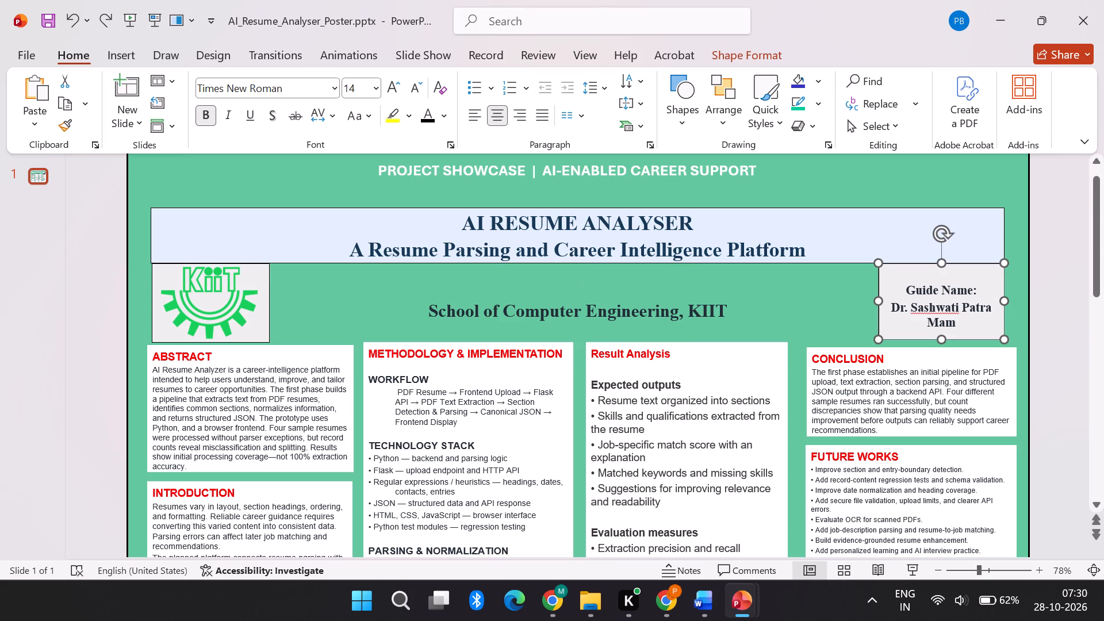
{"action": "key", "text": "Down"}
{"action": "key", "text": "Up"}
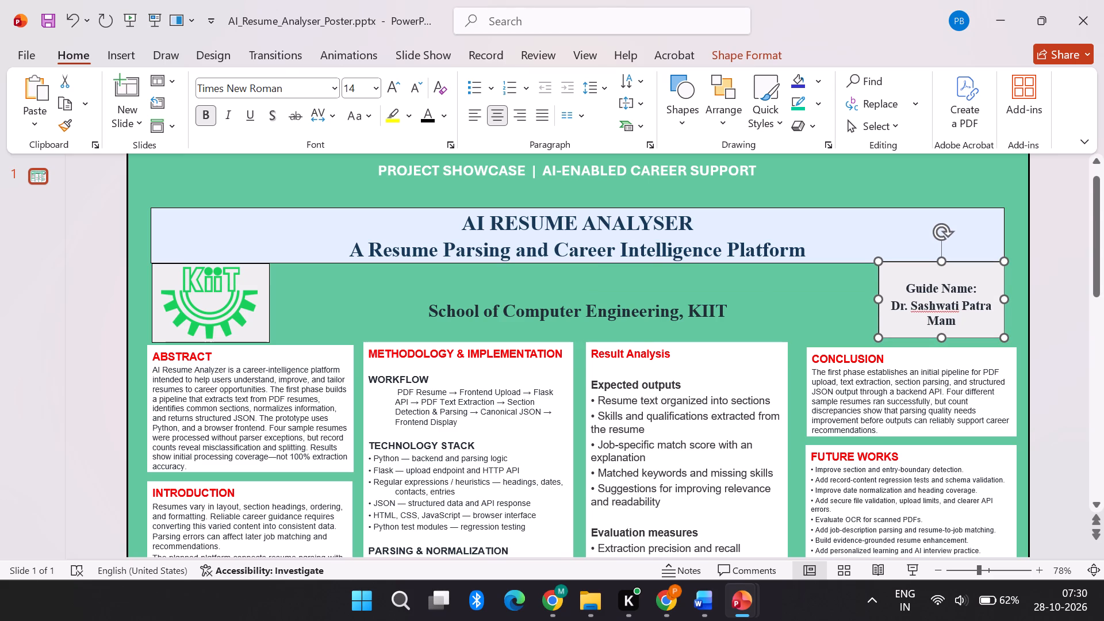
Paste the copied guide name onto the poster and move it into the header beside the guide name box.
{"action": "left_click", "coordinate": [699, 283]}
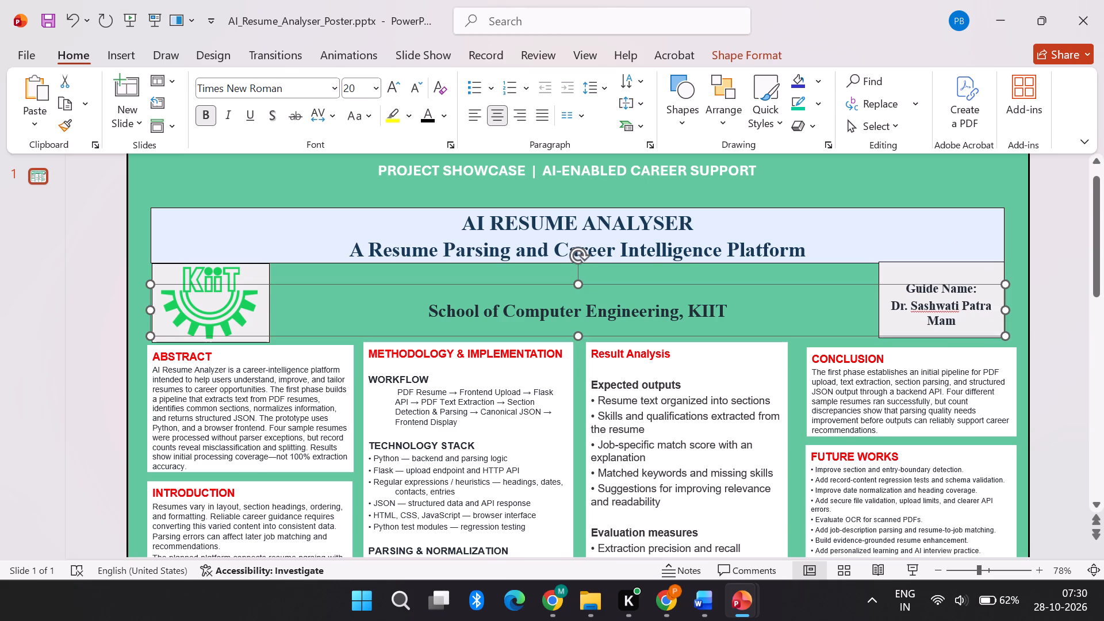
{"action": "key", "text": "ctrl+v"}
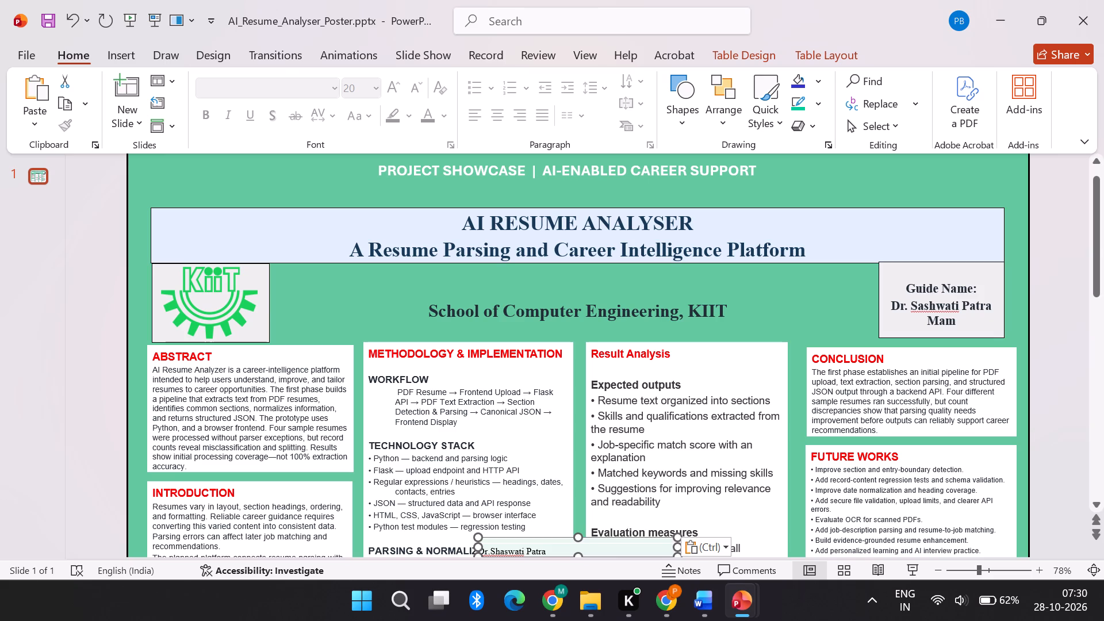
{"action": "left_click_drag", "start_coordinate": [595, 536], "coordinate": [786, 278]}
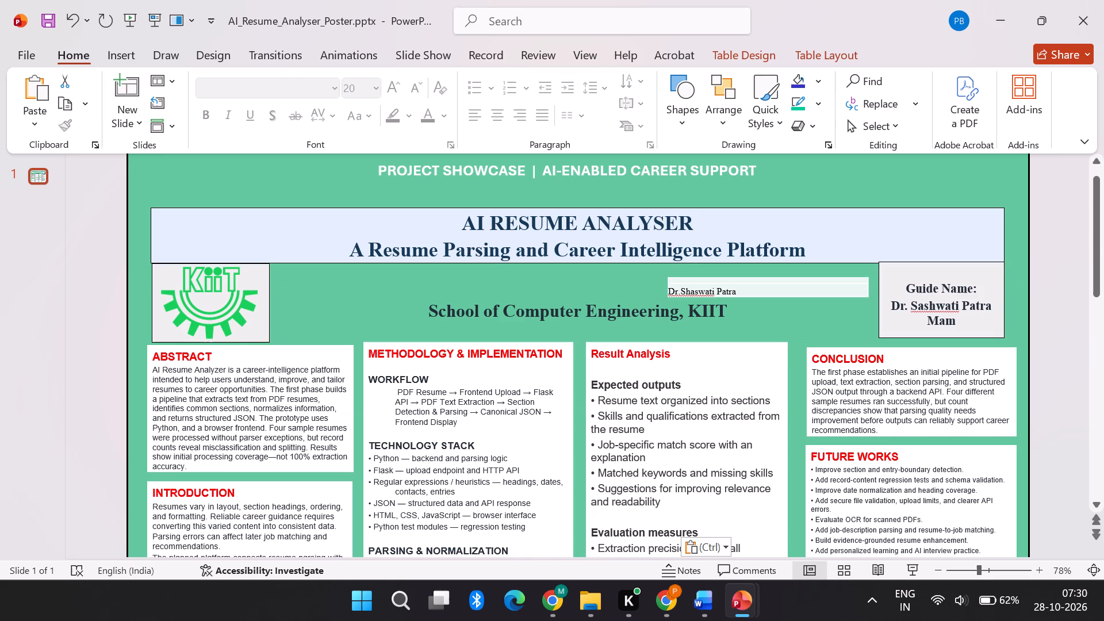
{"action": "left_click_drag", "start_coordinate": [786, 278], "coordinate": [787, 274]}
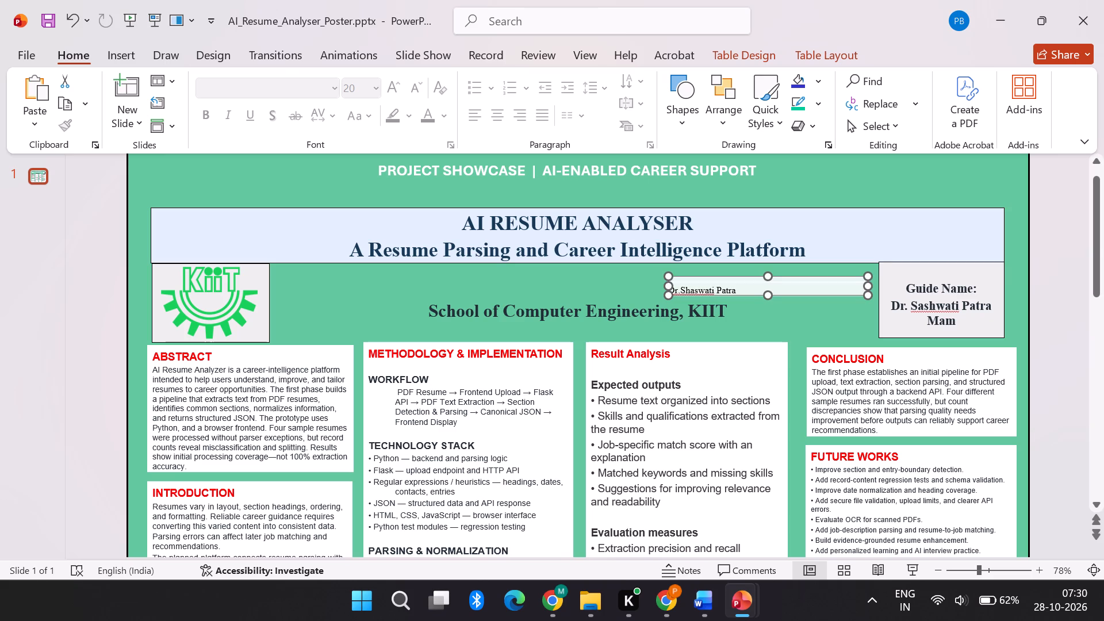
Correct the guide's first name in the guide name box, removing "as" after the "S" and inserting "as" after "Sh".
{"action": "double_click", "coordinate": [929, 308]}
{"action": "left_click", "coordinate": [929, 308]}
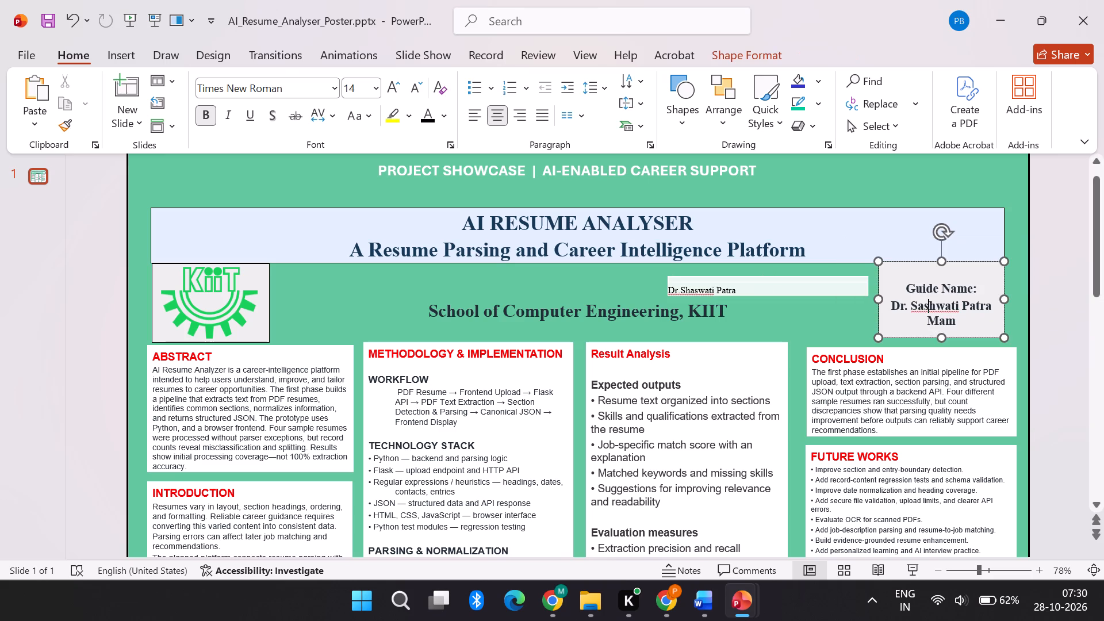
{"action": "key", "text": "BackSpace"}
{"action": "key", "text": "BackSpace"}
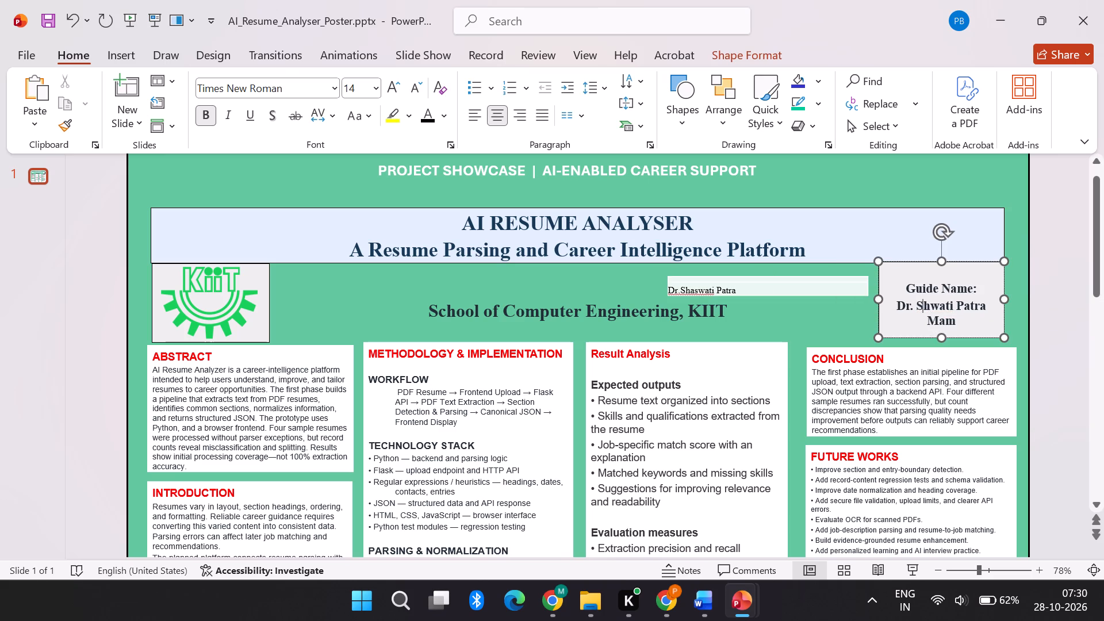
{"action": "key", "text": "Right"}
{"action": "key", "text": "ctrl+v"}
{"action": "key", "text": "ctrl+z"}
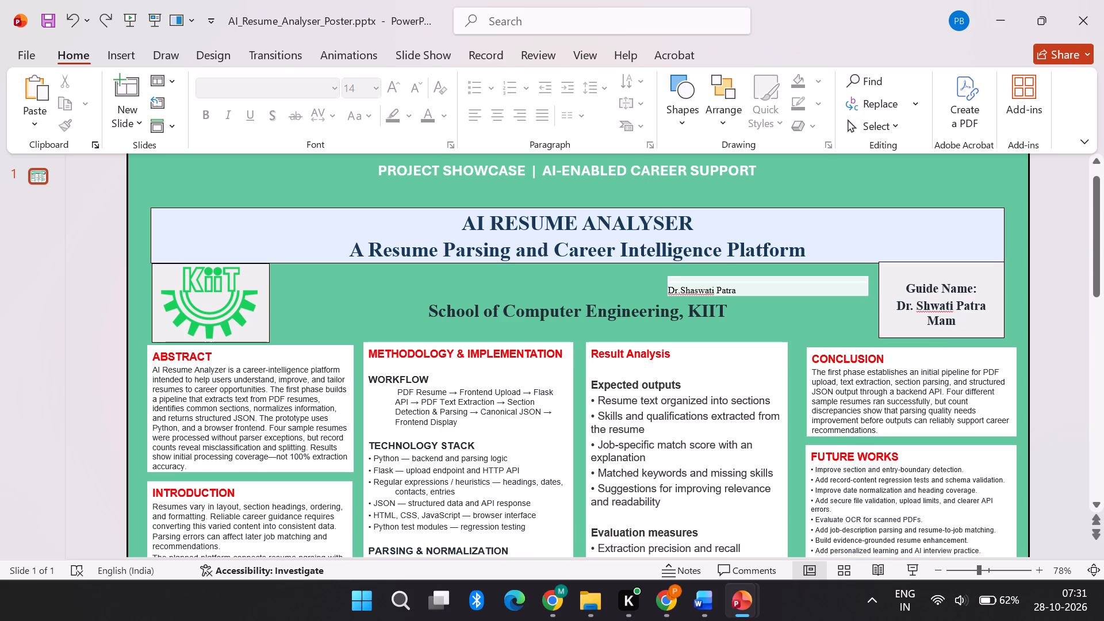
{"action": "left_click", "coordinate": [937, 303]}
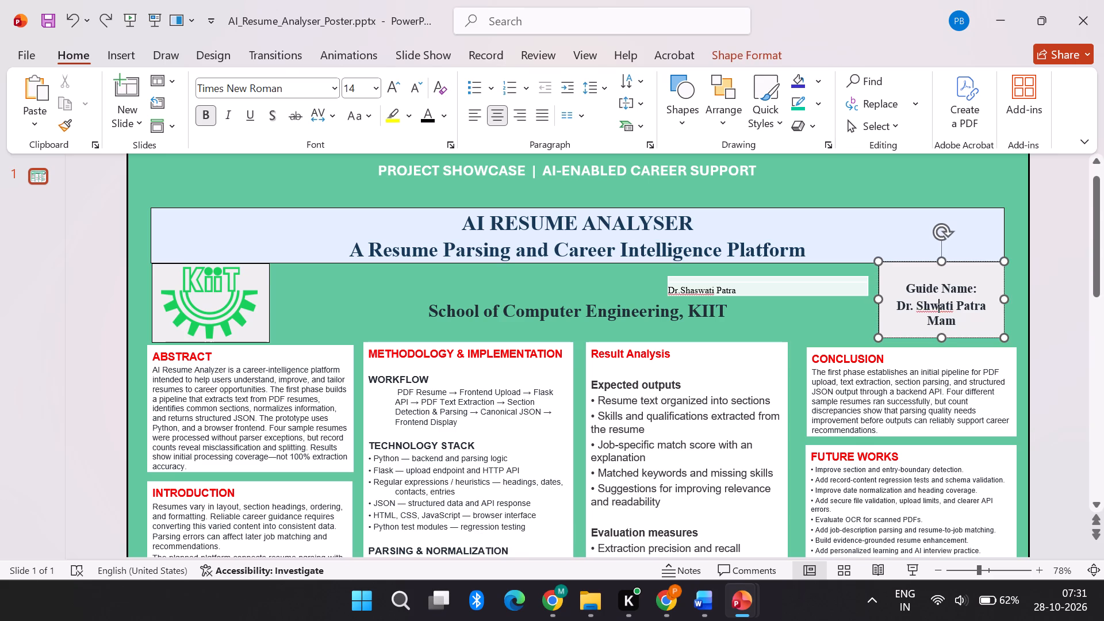
{"action": "key", "text": "Left"}
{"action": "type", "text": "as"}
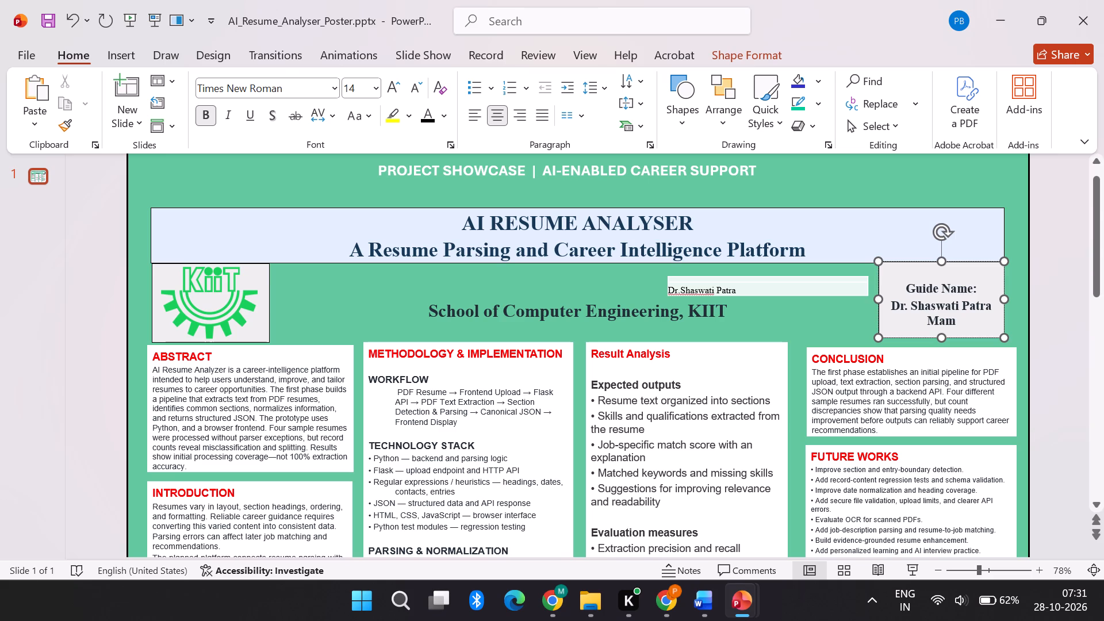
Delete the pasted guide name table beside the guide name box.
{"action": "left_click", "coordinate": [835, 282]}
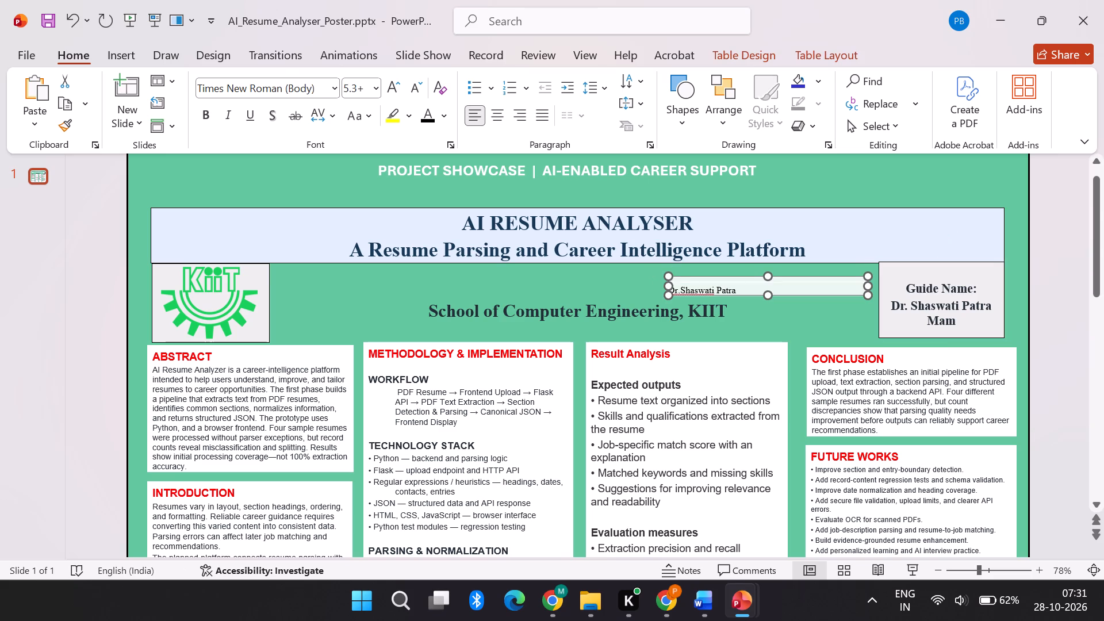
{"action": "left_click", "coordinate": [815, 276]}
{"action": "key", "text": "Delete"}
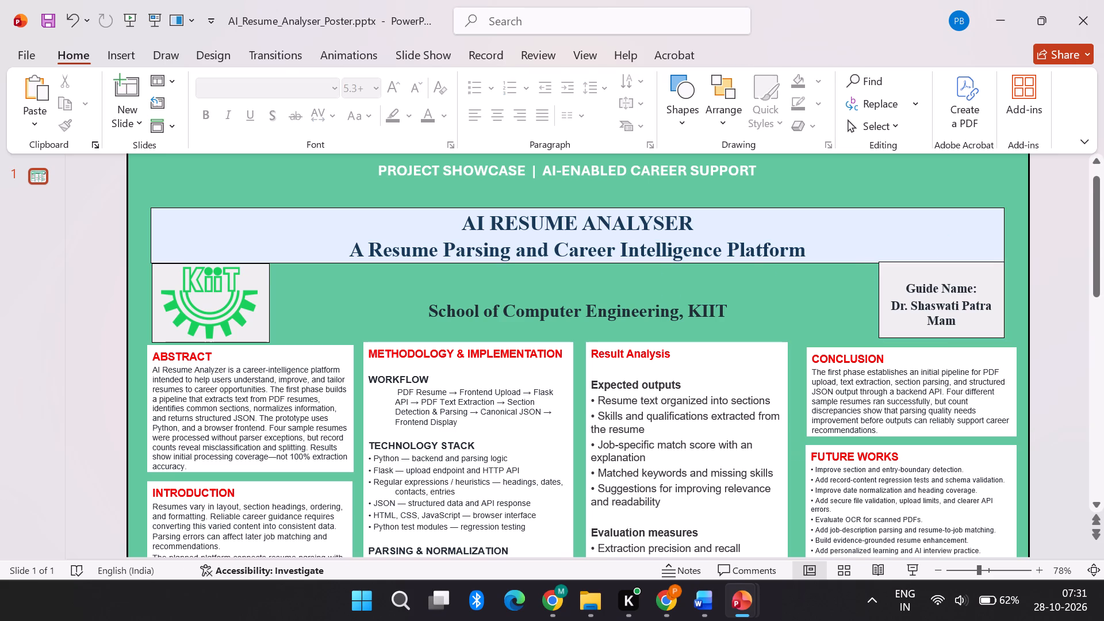
Check the lower sections of the poster and save the presentation.
{"action": "scroll", "coordinate": [635, 476], "scroll_direction": "down", "scroll_amount": 3}
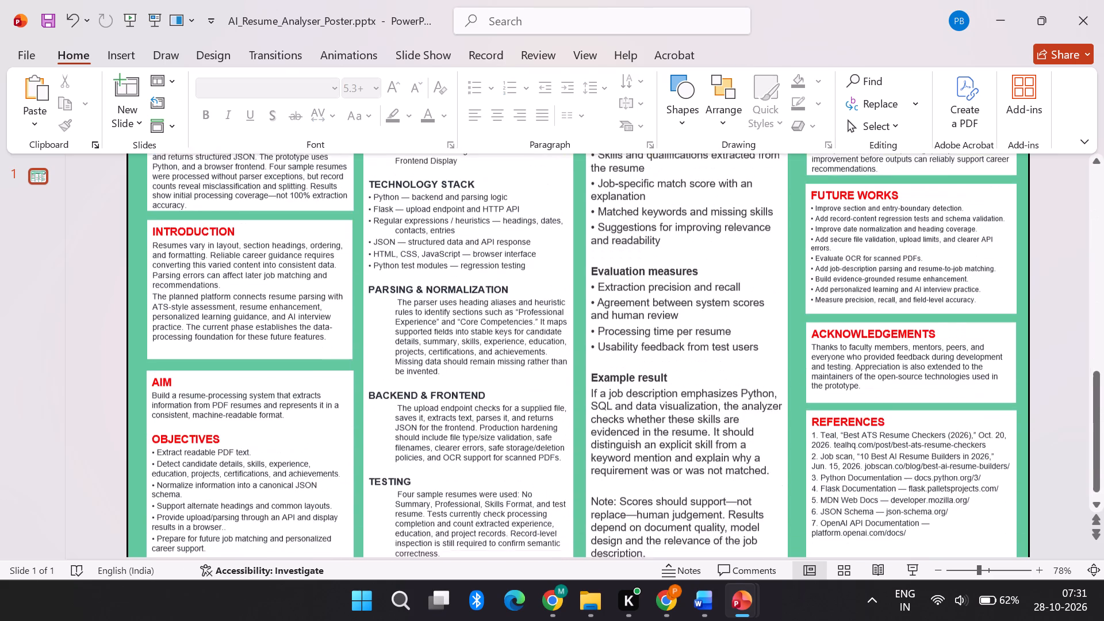
{"action": "scroll", "coordinate": [635, 476], "scroll_direction": "down", "scroll_amount": 1}
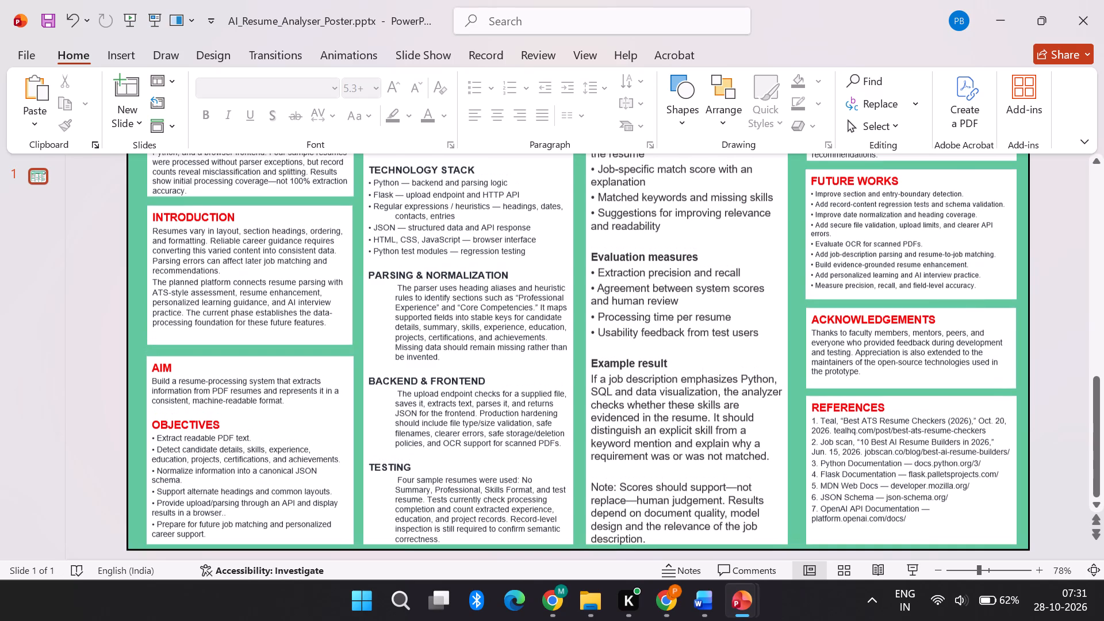
{"action": "scroll", "coordinate": [635, 476], "scroll_direction": "up", "scroll_amount": 3}
{"action": "scroll", "coordinate": [635, 476], "scroll_direction": "down", "scroll_amount": 3}
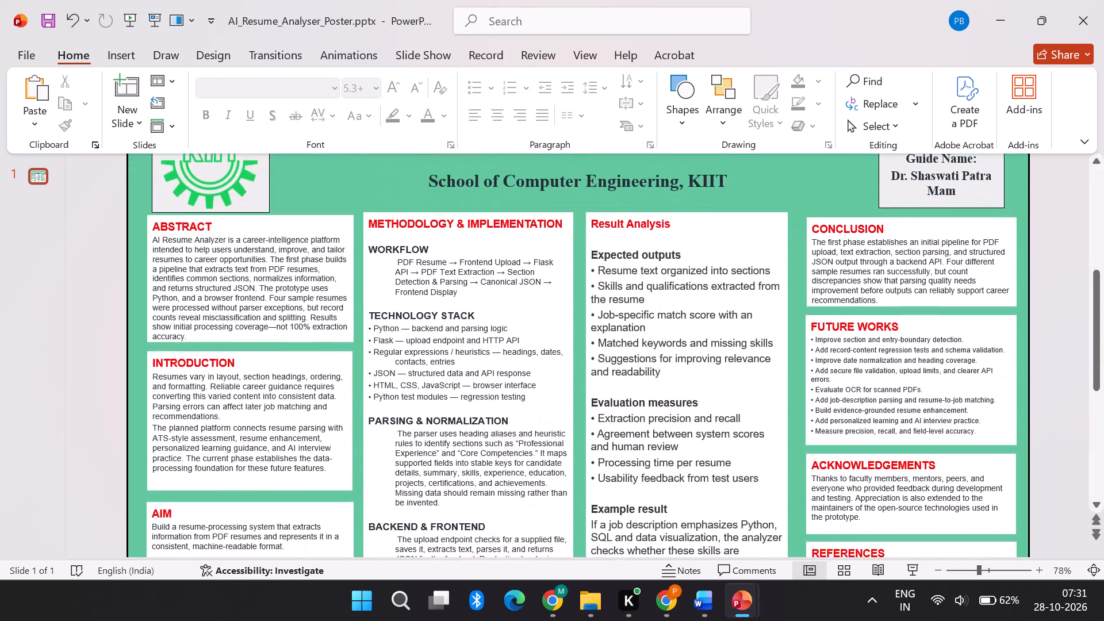
{"action": "scroll", "coordinate": [635, 476], "scroll_direction": "down", "scroll_amount": 4}
{"action": "left_click", "coordinate": [47, 14]}
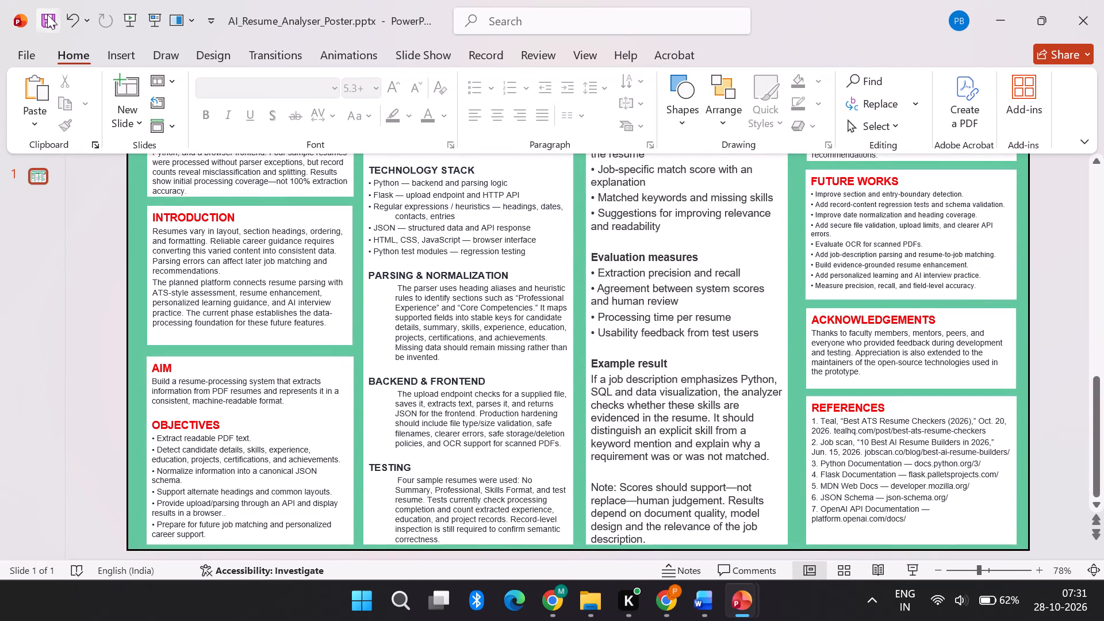
Review the poster back up to its header and save the presentation again.
{"action": "scroll", "coordinate": [410, 366], "scroll_direction": "up", "scroll_amount": 4}
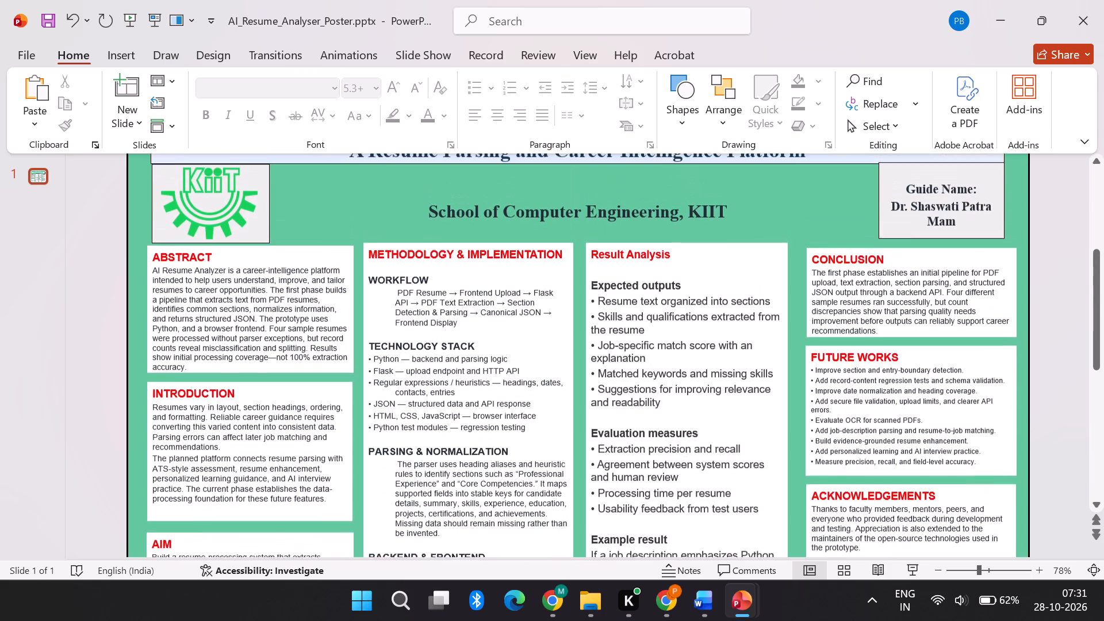
{"action": "scroll", "coordinate": [410, 366], "scroll_direction": "up", "scroll_amount": 1}
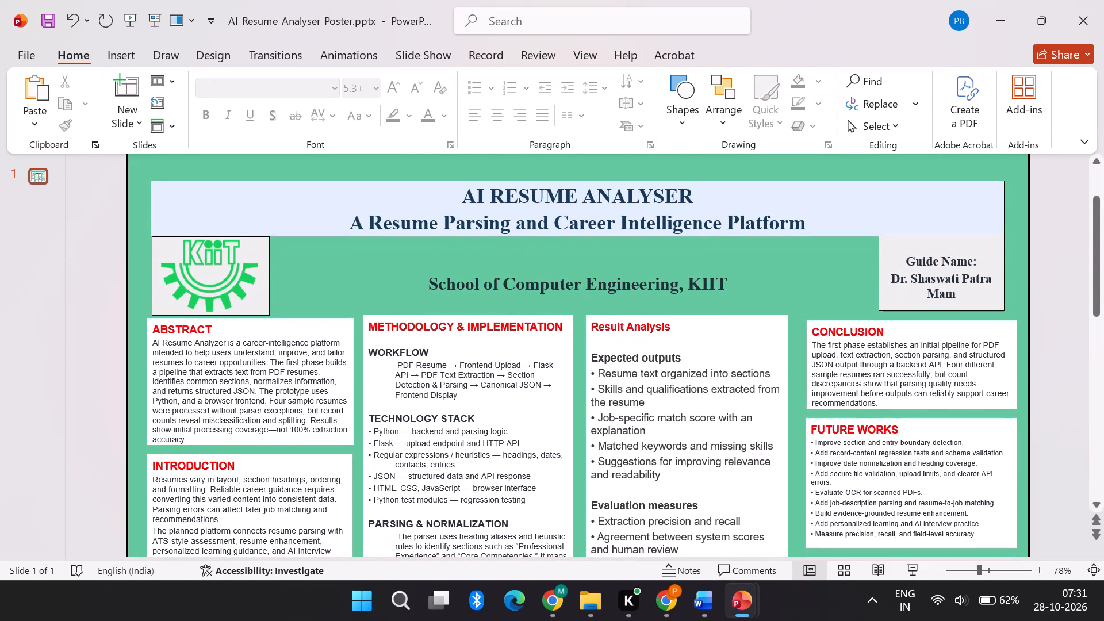
{"action": "scroll", "coordinate": [410, 366], "scroll_direction": "up", "scroll_amount": 1}
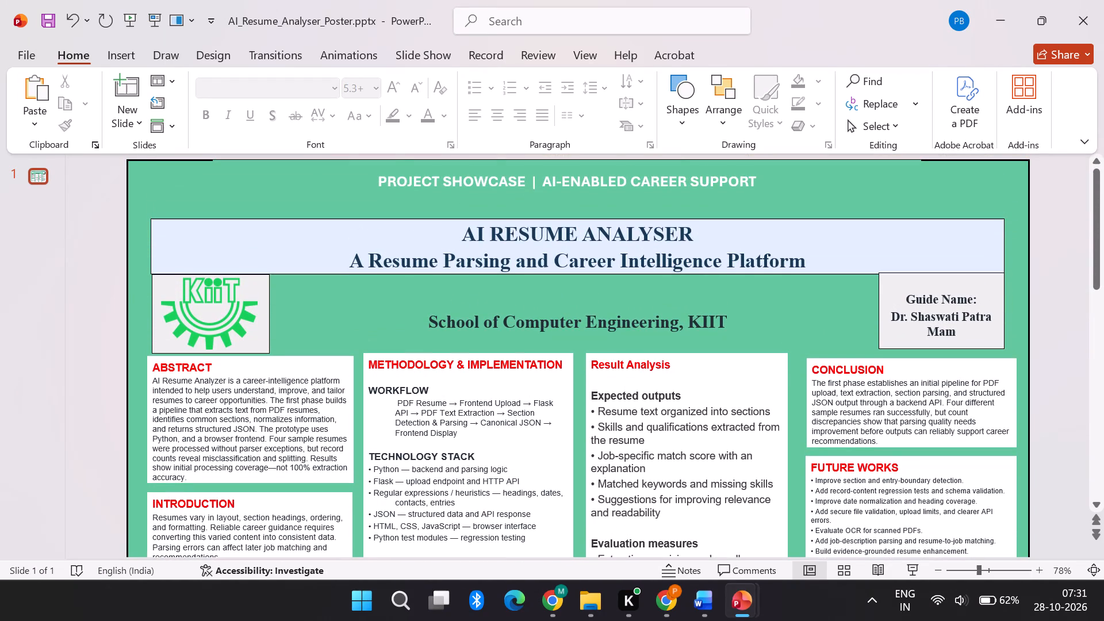
{"action": "scroll", "coordinate": [410, 366], "scroll_direction": "up", "scroll_amount": 3}
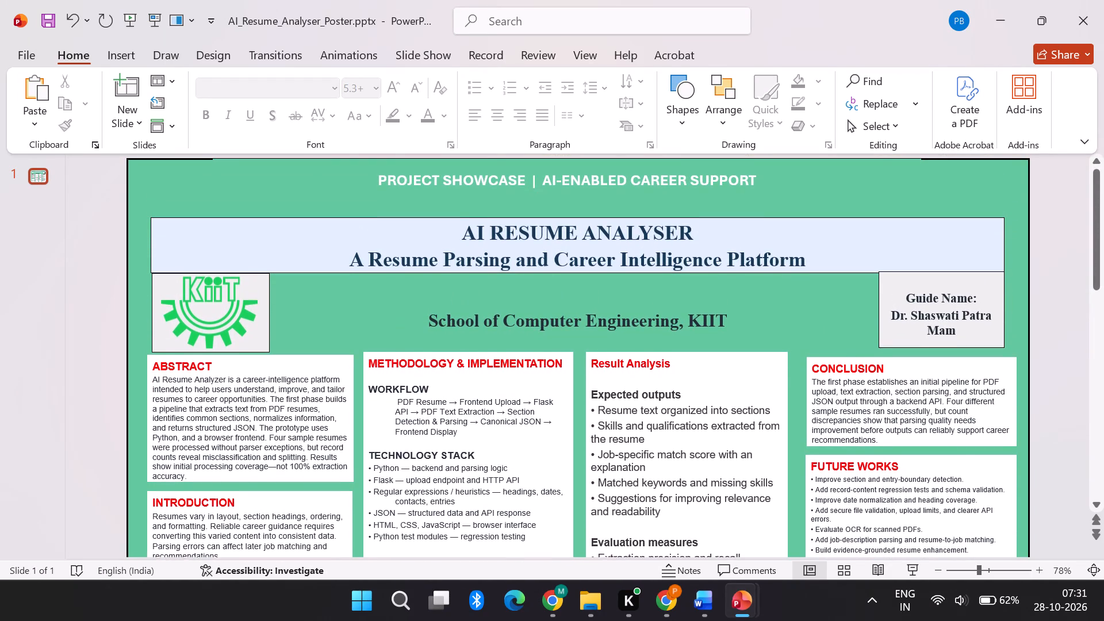
{"action": "scroll", "coordinate": [410, 366], "scroll_direction": "up", "scroll_amount": 1}
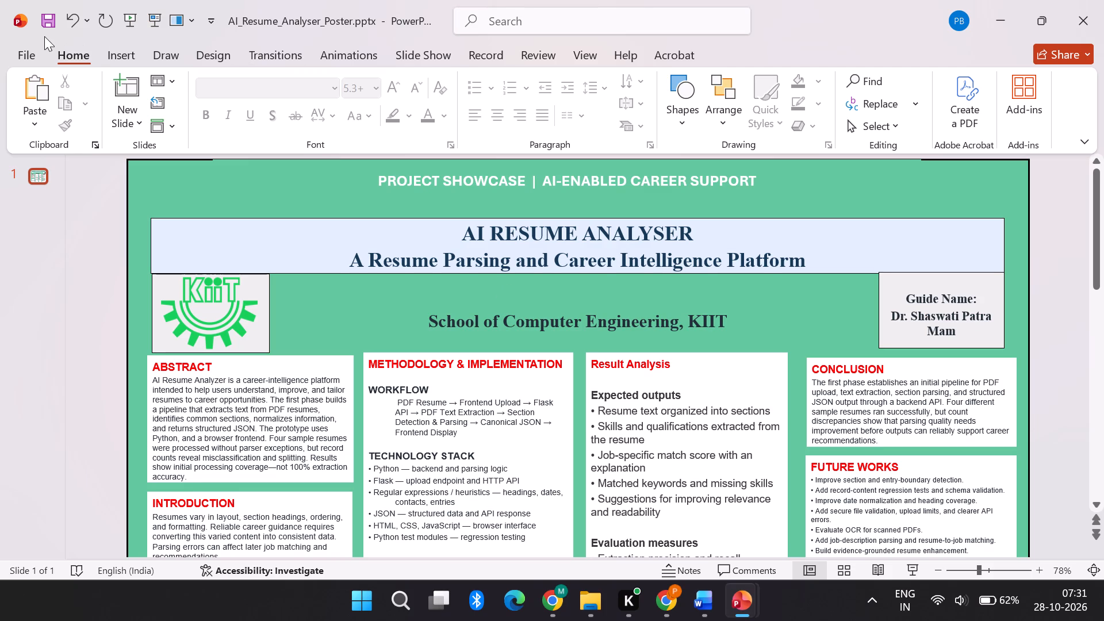
{"action": "left_click", "coordinate": [49, 22]}
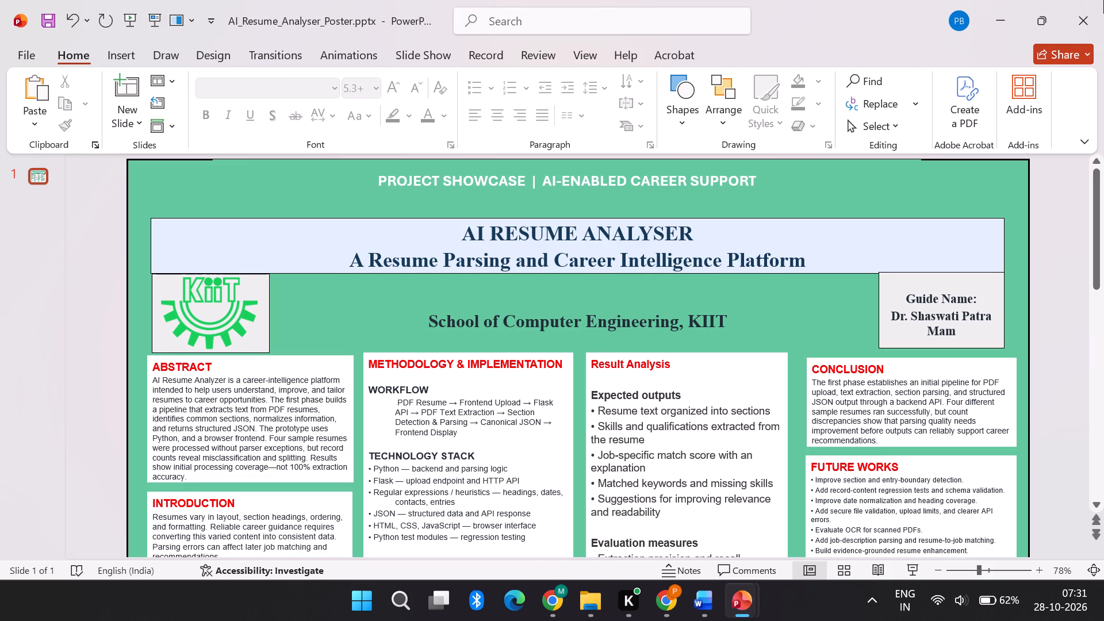
Close the poster presentation.
{"action": "left_click", "coordinate": [1103, 0]}
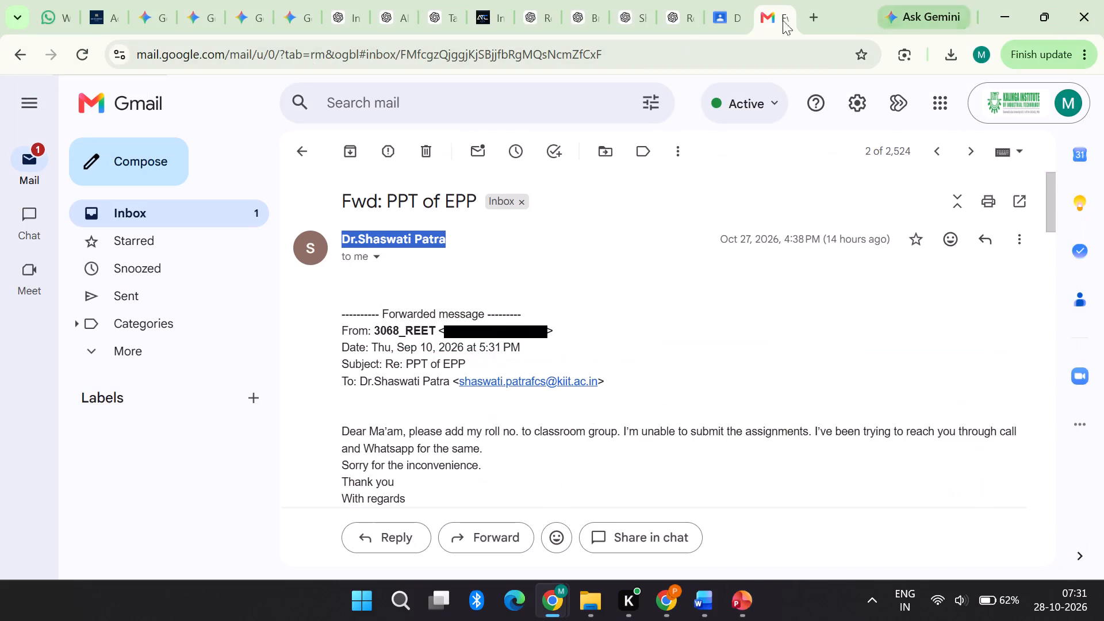
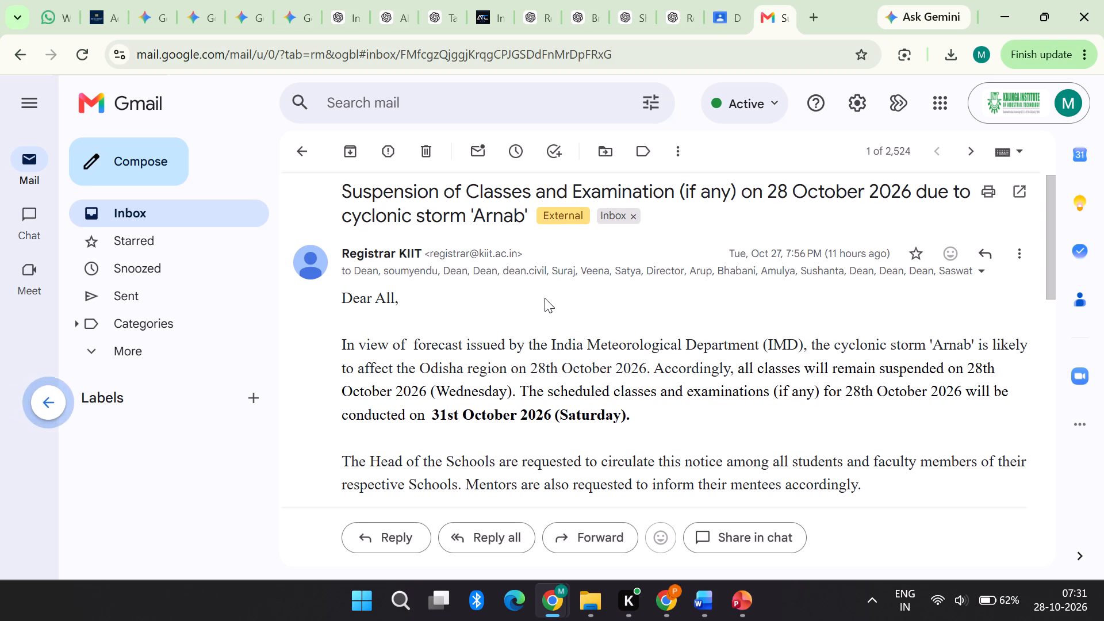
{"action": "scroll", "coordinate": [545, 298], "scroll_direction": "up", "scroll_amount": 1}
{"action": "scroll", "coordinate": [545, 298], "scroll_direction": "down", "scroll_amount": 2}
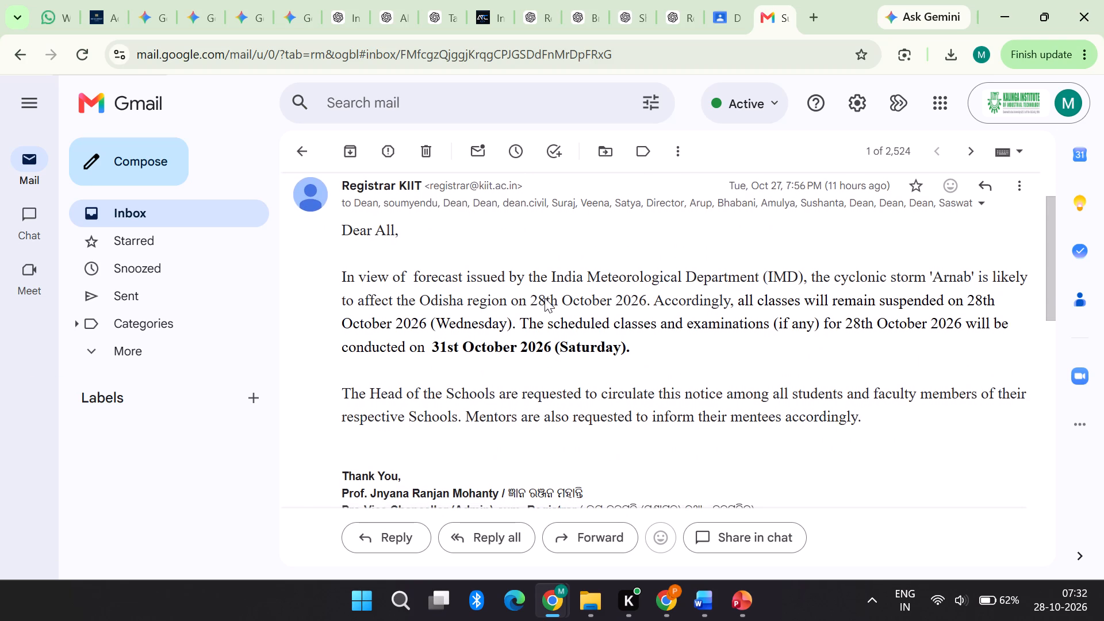
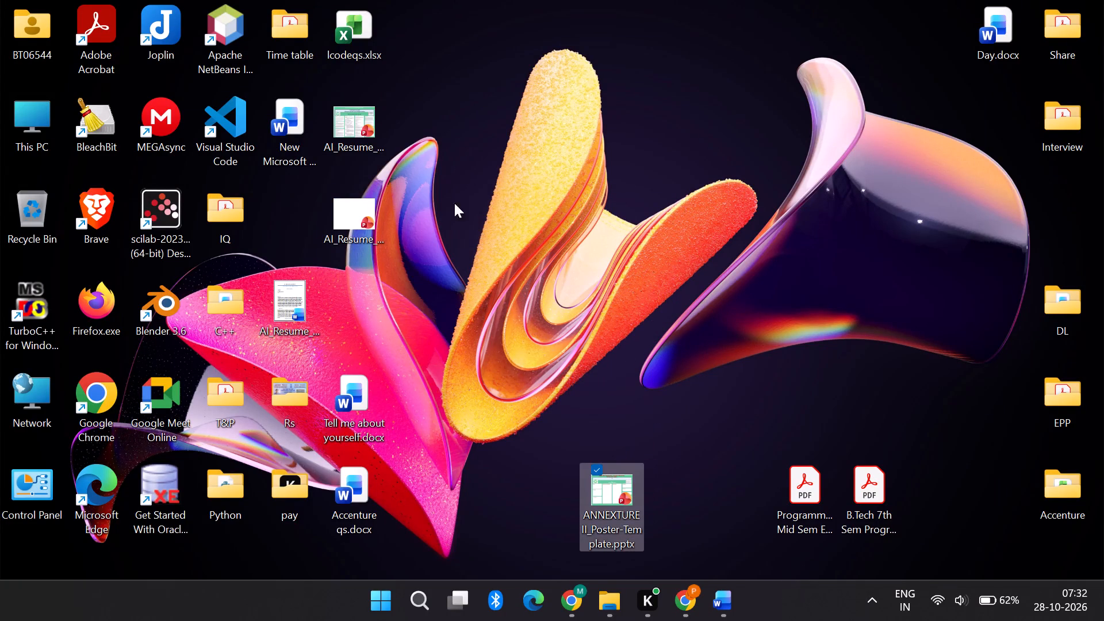
Open the AI_Resume_Analyser_Poster.pptx presentation from the desktop.
{"action": "left_click", "coordinate": [348, 118]}
{"action": "double_click", "coordinate": [348, 118]}
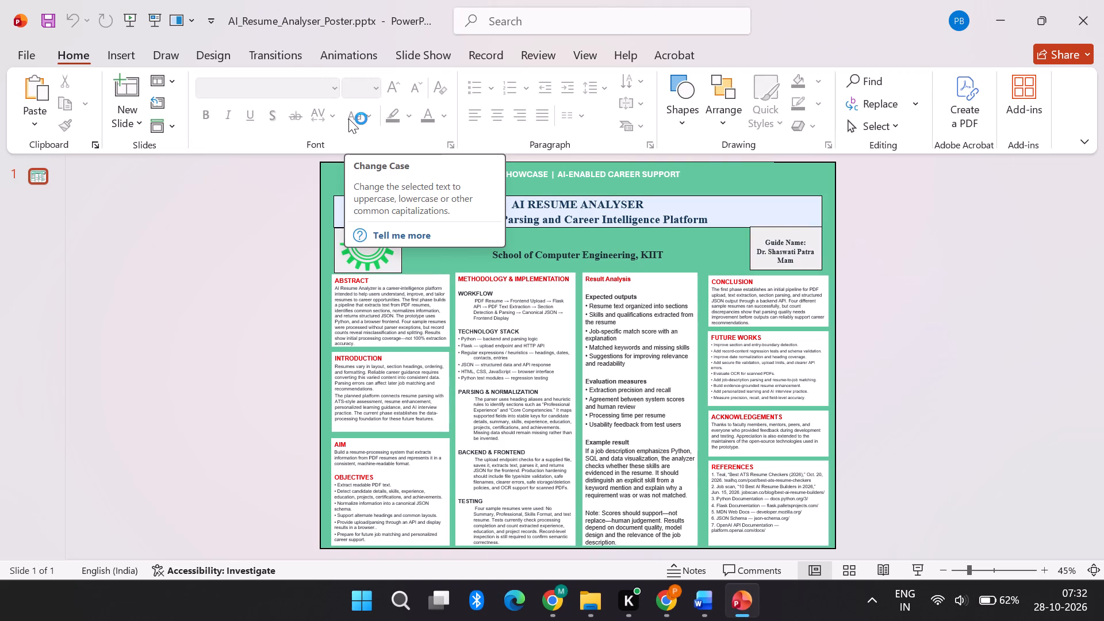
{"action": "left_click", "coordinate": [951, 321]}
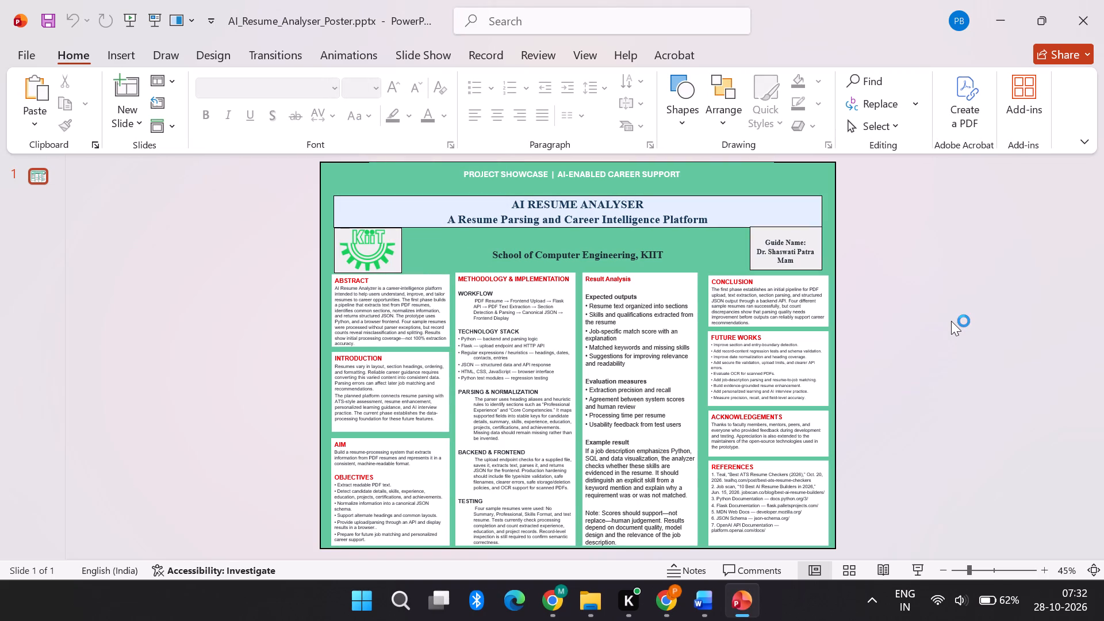
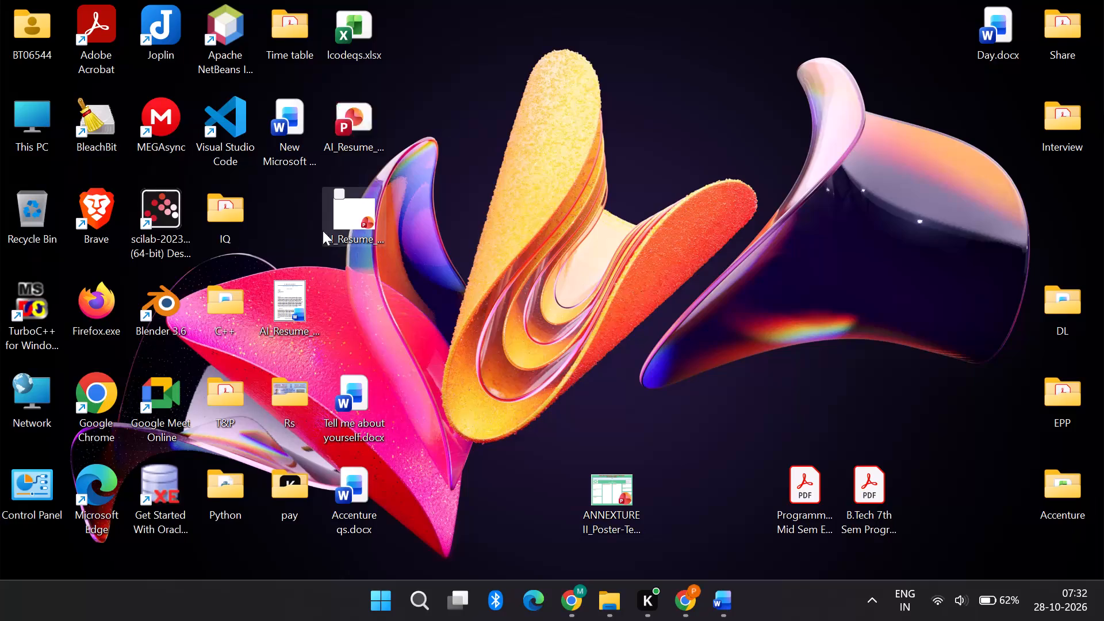
Move the AI_Resume_Analyzer_Project_Poster_Updated.pptx desktop file beside the ANNEXTURE II poster template and leave it deselected.
{"action": "left_click_drag", "start_coordinate": [347, 226], "coordinate": [601, 395]}
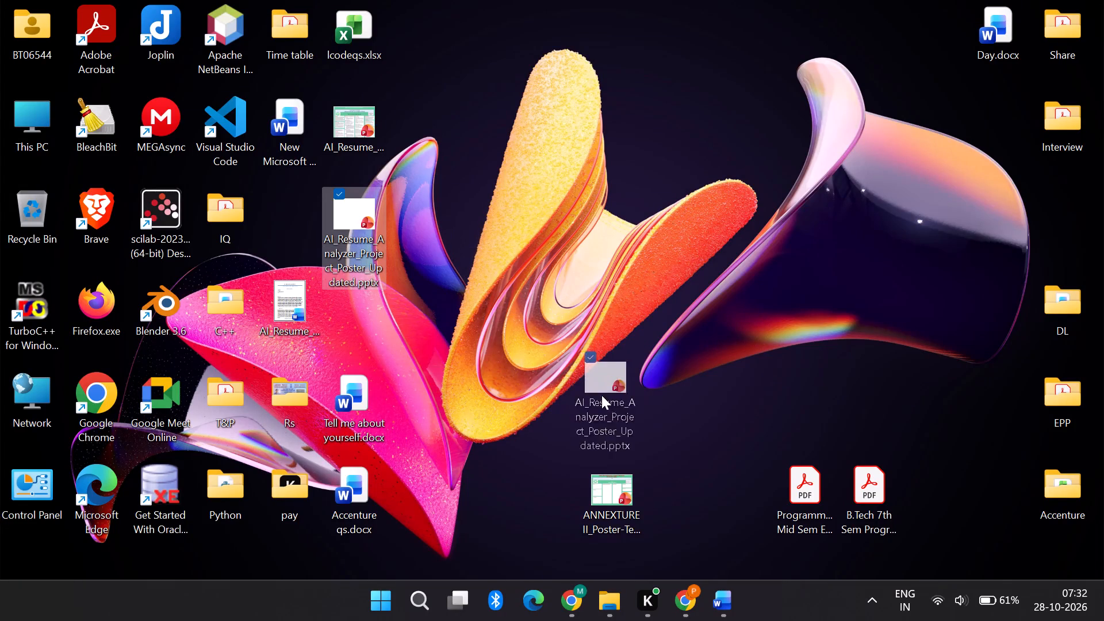
{"action": "left_click_drag", "start_coordinate": [601, 395], "coordinate": [667, 497]}
{"action": "left_click", "coordinate": [550, 320]}
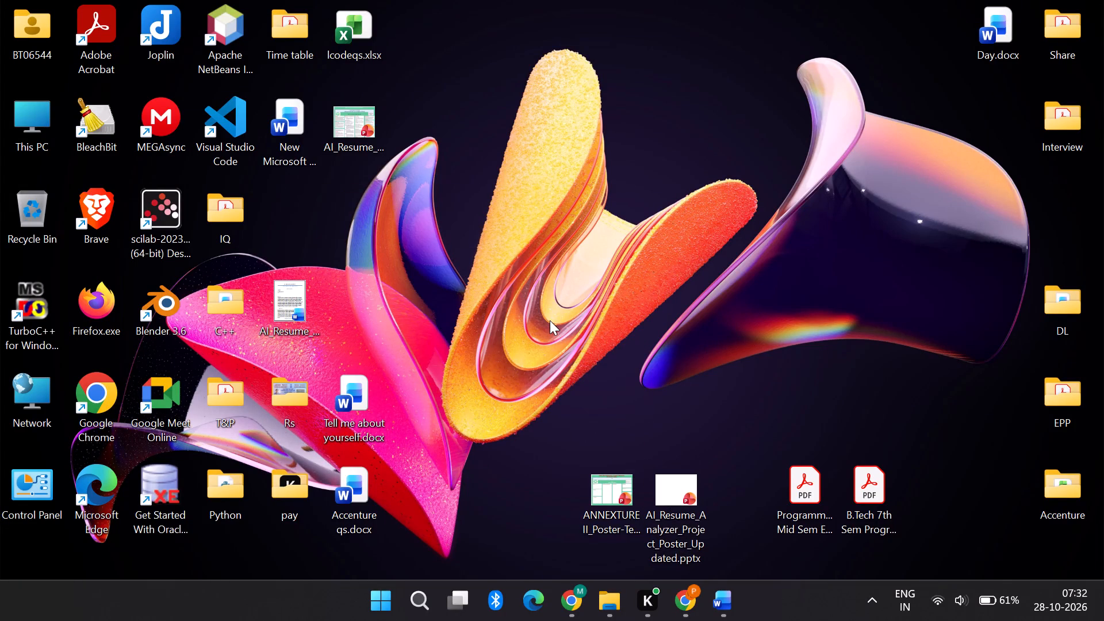
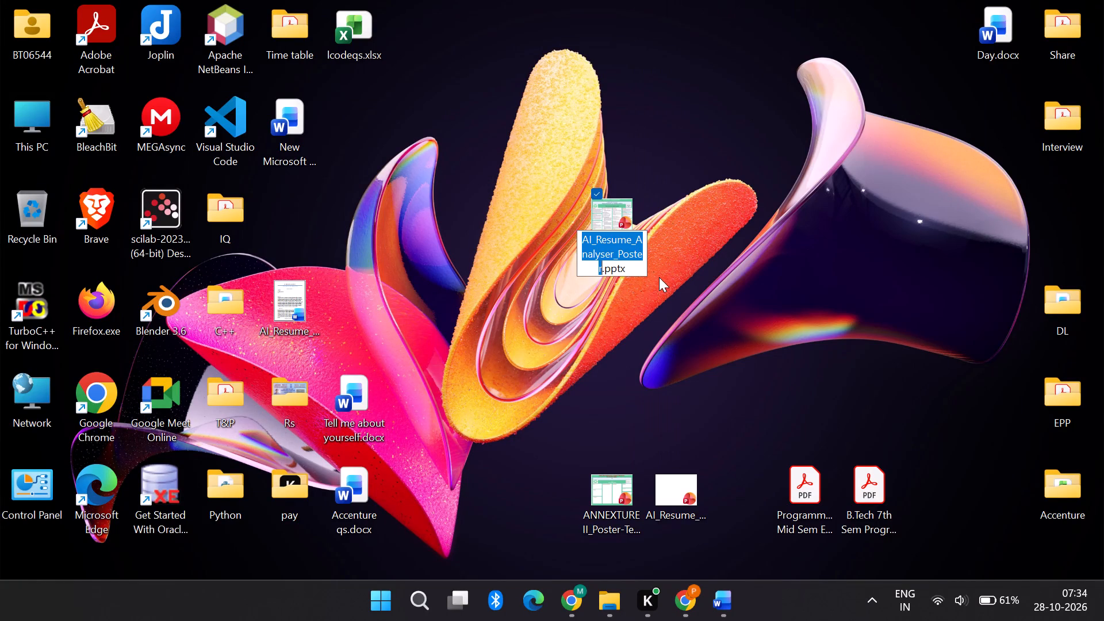
Replace the underscores before and after "Resume" with spaces in the file name of AI_Resume_Analyser_Poster.pptx on the desktop.
{"action": "key", "text": "Left"}
{"action": "key", "text": "Right"}
{"action": "key", "text": "Right"}
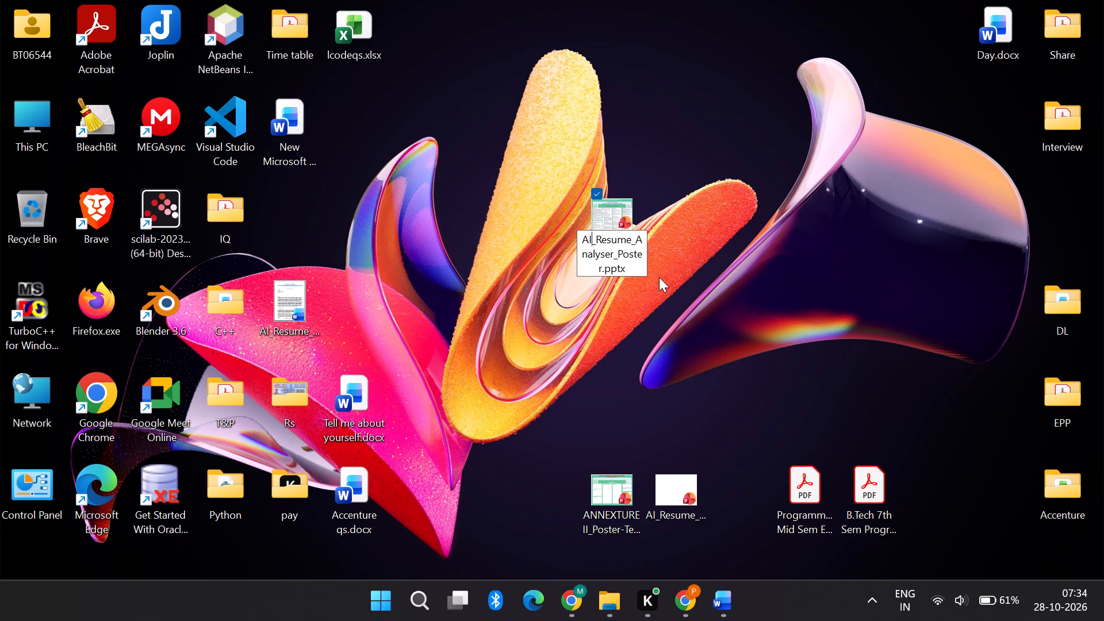
{"action": "key", "text": "Delete"}
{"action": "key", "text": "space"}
{"action": "key", "text": "Right"}
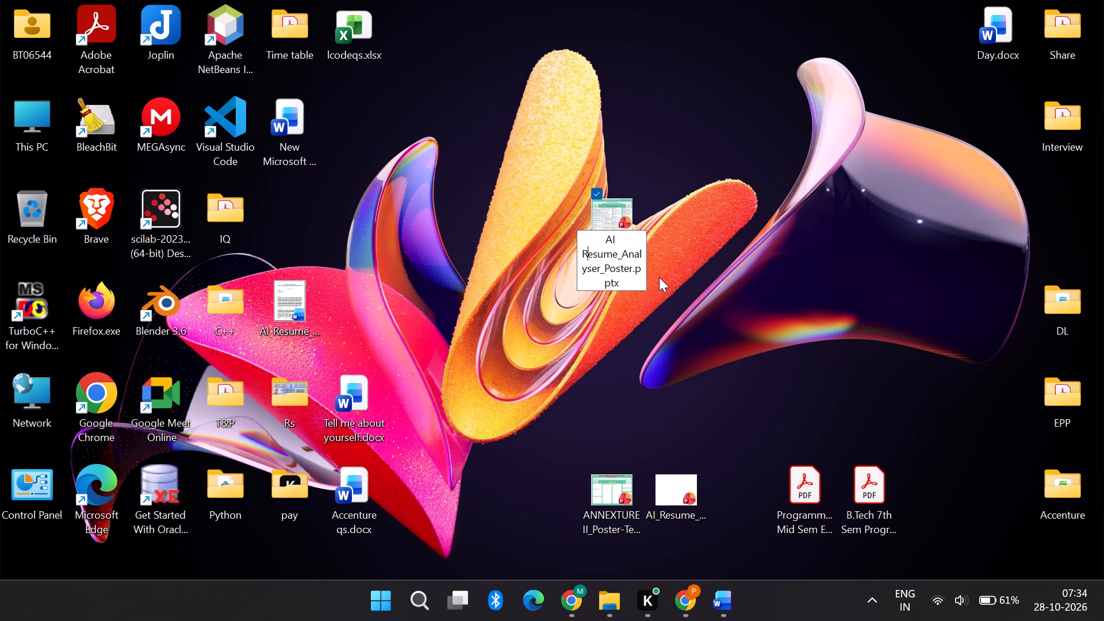
{"action": "key", "text": "Down"}
{"action": "key", "text": "Right"}
{"action": "key", "text": "Up"}
{"action": "key", "text": "Right"}
{"action": "key", "text": "Right"}
{"action": "key", "text": "Right"}
{"action": "key", "text": "Right"}
{"action": "key", "text": "Right"}
{"action": "key", "text": "BackSpace"}
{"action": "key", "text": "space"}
{"action": "key", "text": "Down"}
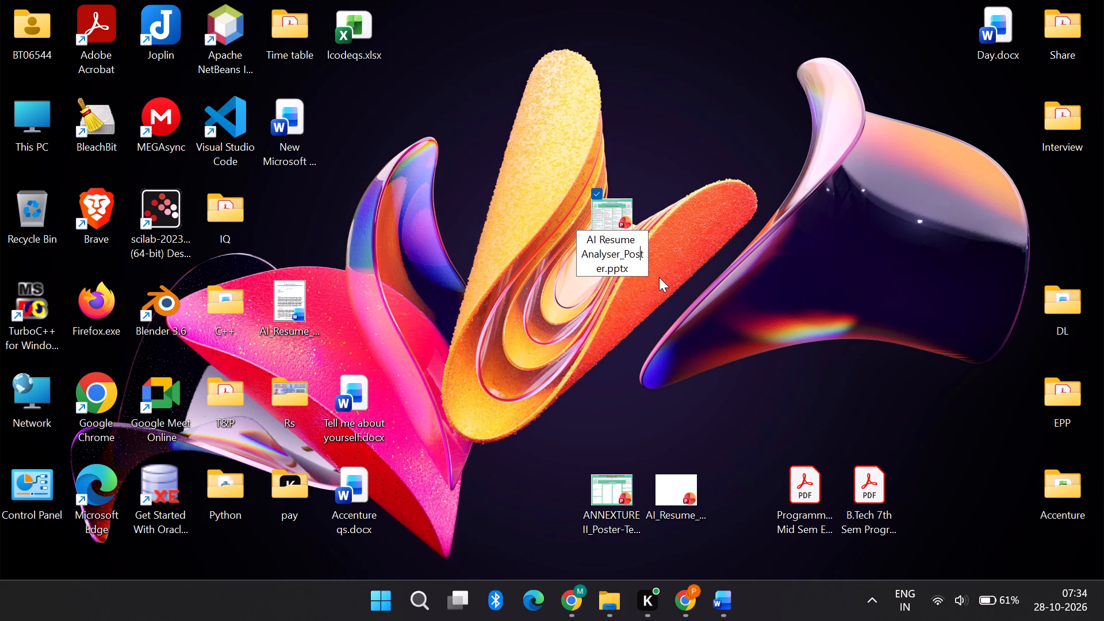
Rename the AI Resume Analyser_Poster.pptx desktop file as AI Resume Analyser Final.pptx.
{"action": "key", "text": "Left"}
{"action": "key", "text": "Left"}
{"action": "key", "text": "Left"}
{"action": "key", "text": "BackSpace"}
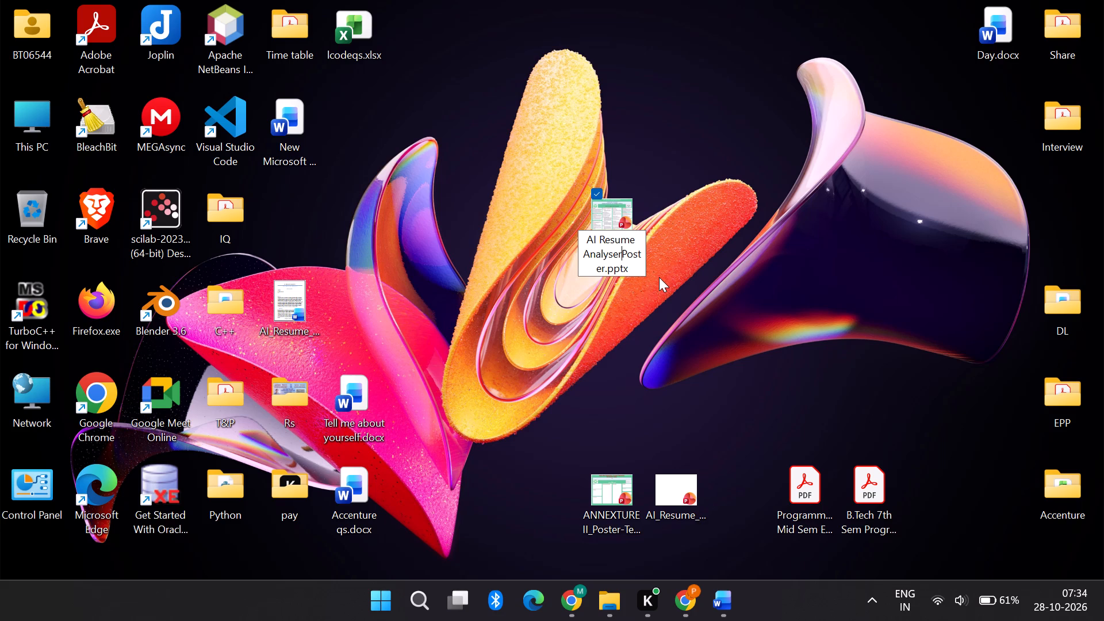
{"action": "key", "text": "space"}
{"action": "key", "text": "Delete"}
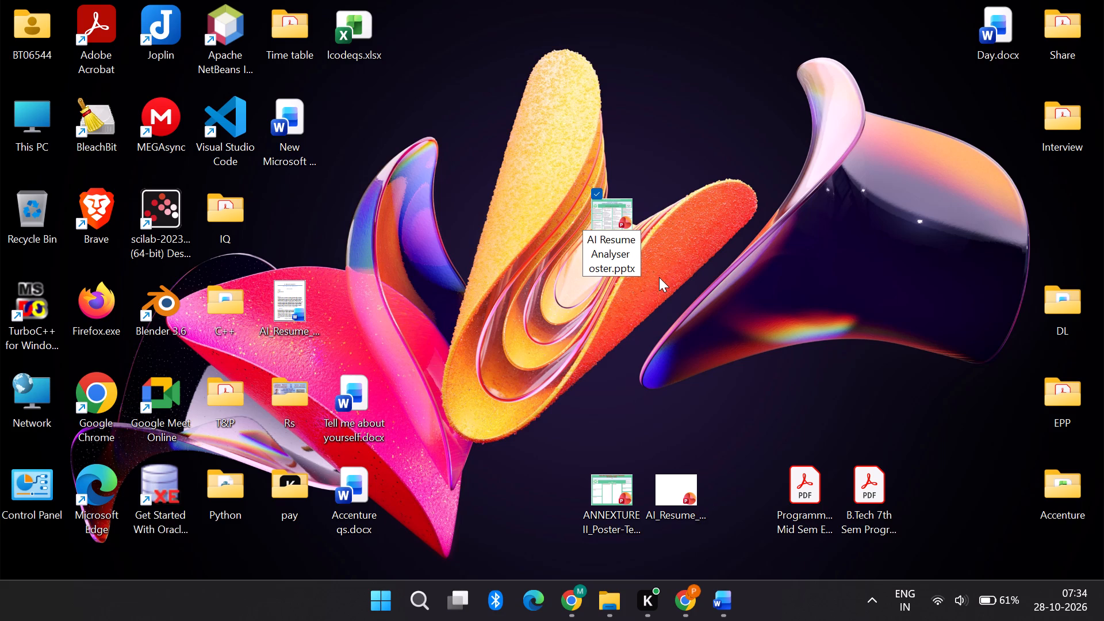
{"action": "key", "text": "Delete"}
{"action": "key", "text": "Delete"}
{"action": "key", "text": "Delete"}
{"action": "key", "text": "Delete"}
{"action": "key", "text": "Delete"}
{"action": "key", "text": "shift+f"}
{"action": "type", "text": "inal"}
{"action": "key", "text": "Return"}
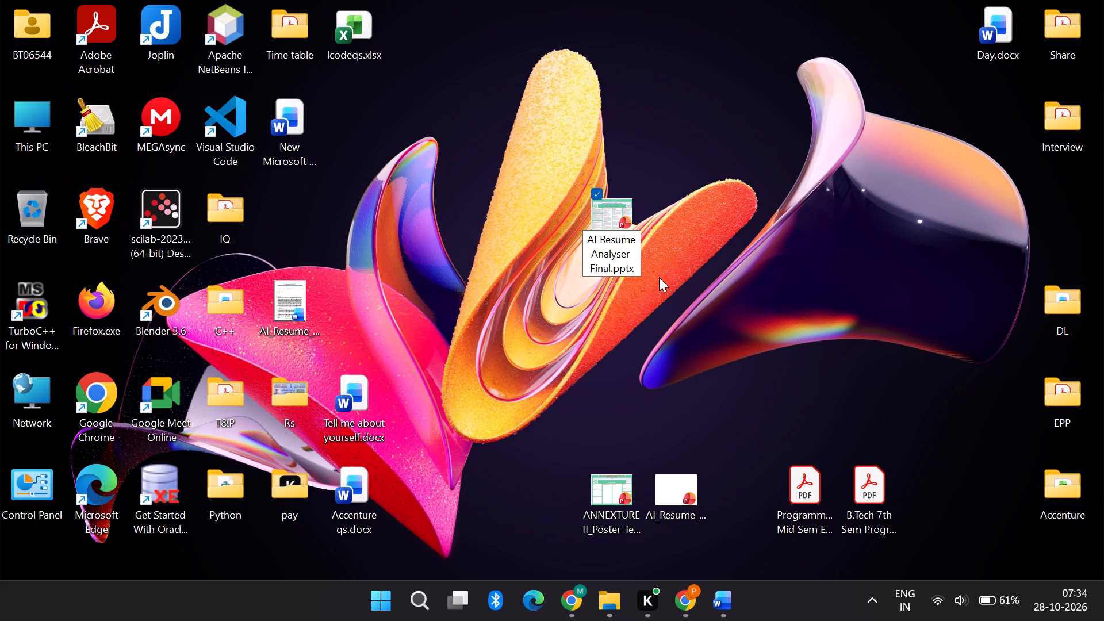
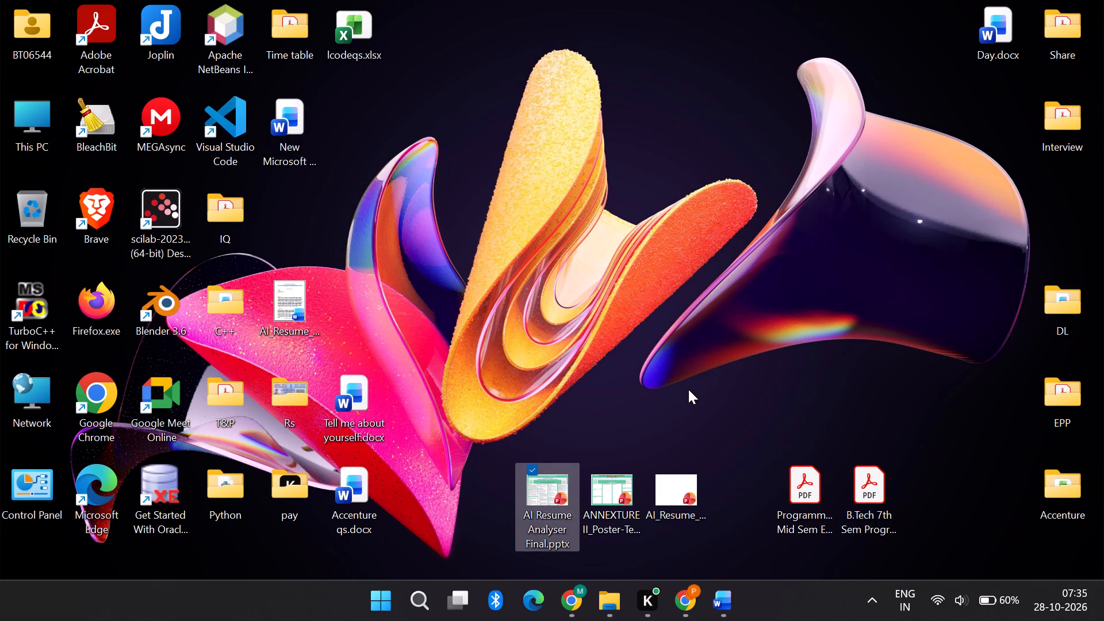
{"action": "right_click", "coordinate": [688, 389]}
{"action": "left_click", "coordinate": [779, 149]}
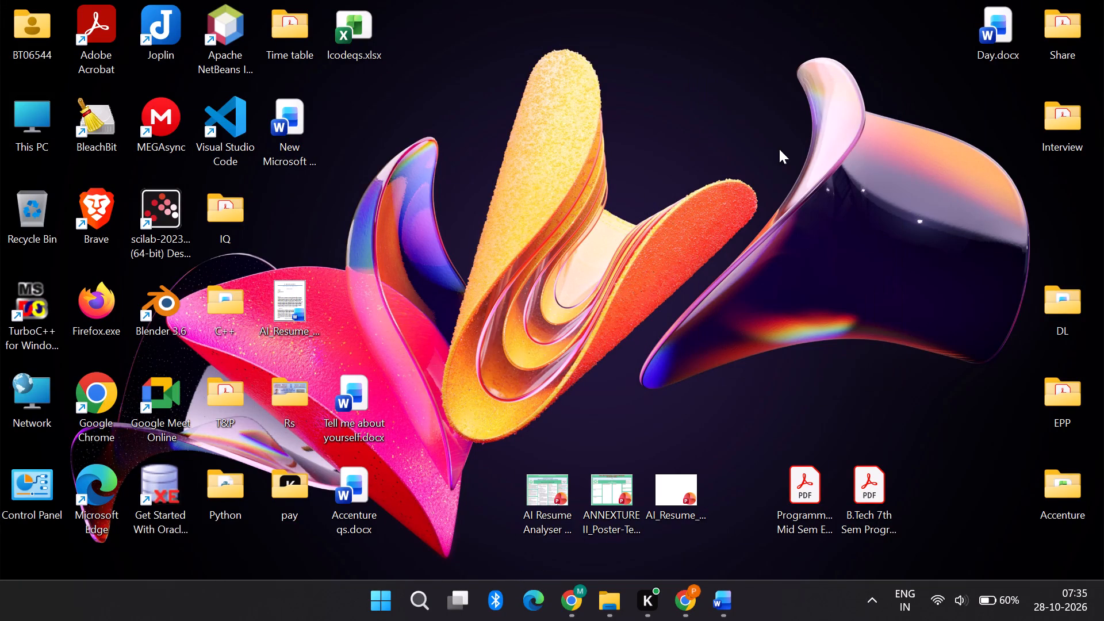